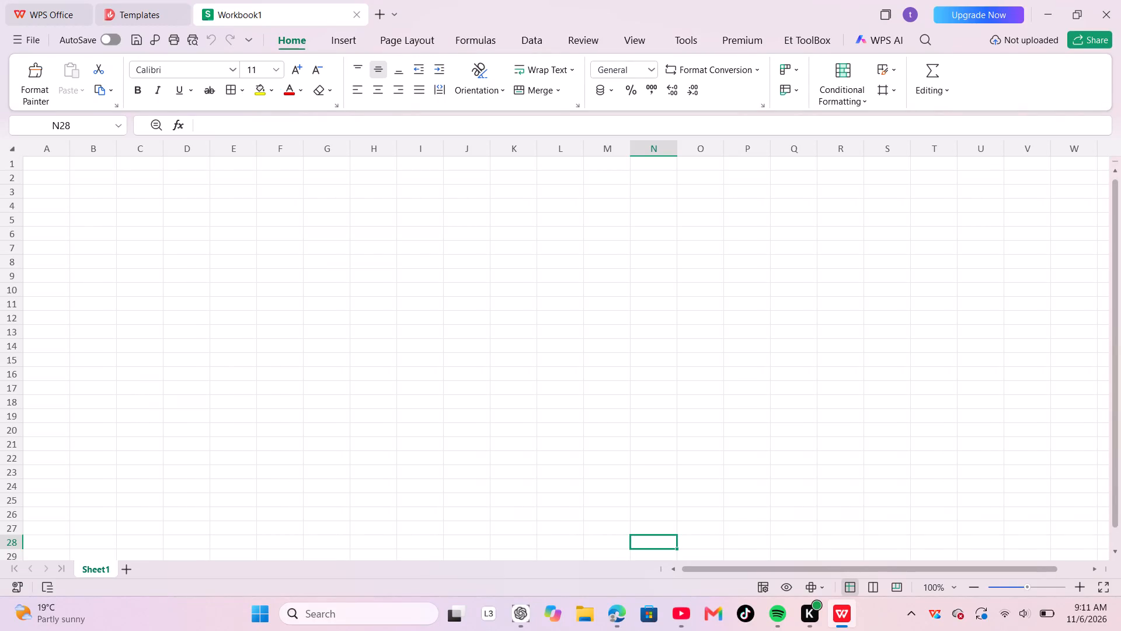
Enter the bold title SHEIKH'S EMPIRE EMPLOYEES MONTHLY PAY in cell A1.
left_click(60, 164)
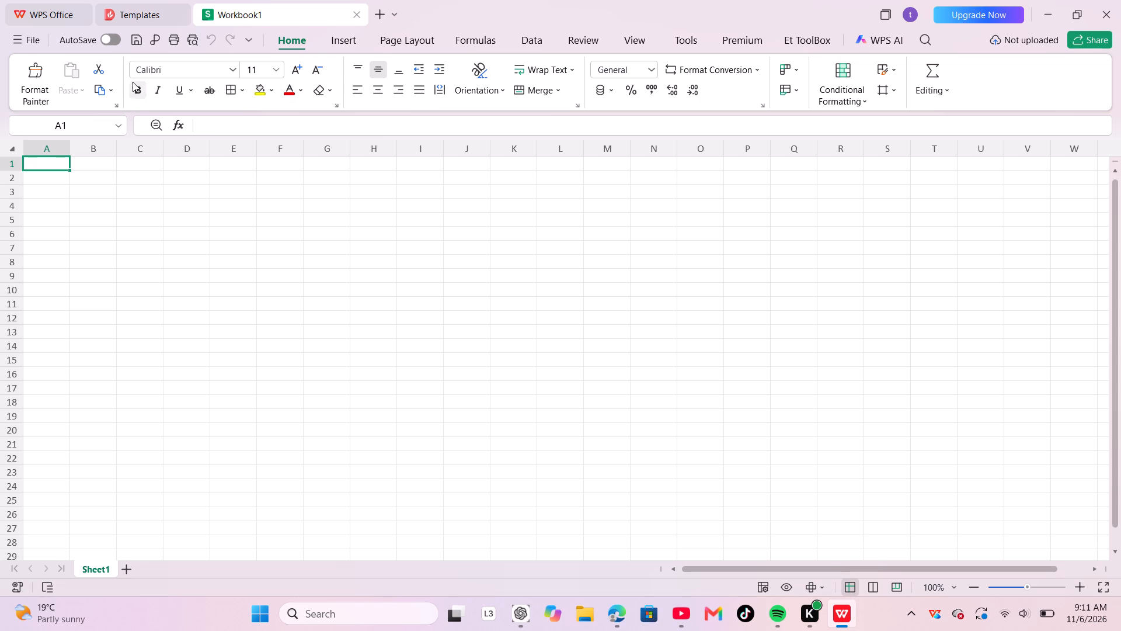
left_click(135, 86)
key("s")
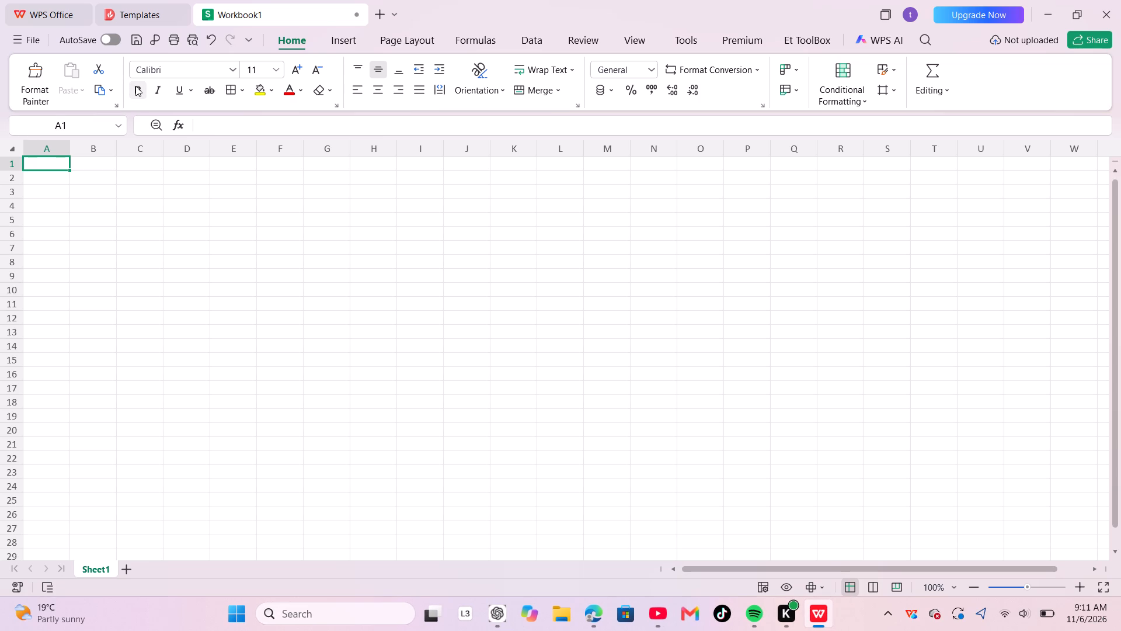
type("HEIK")
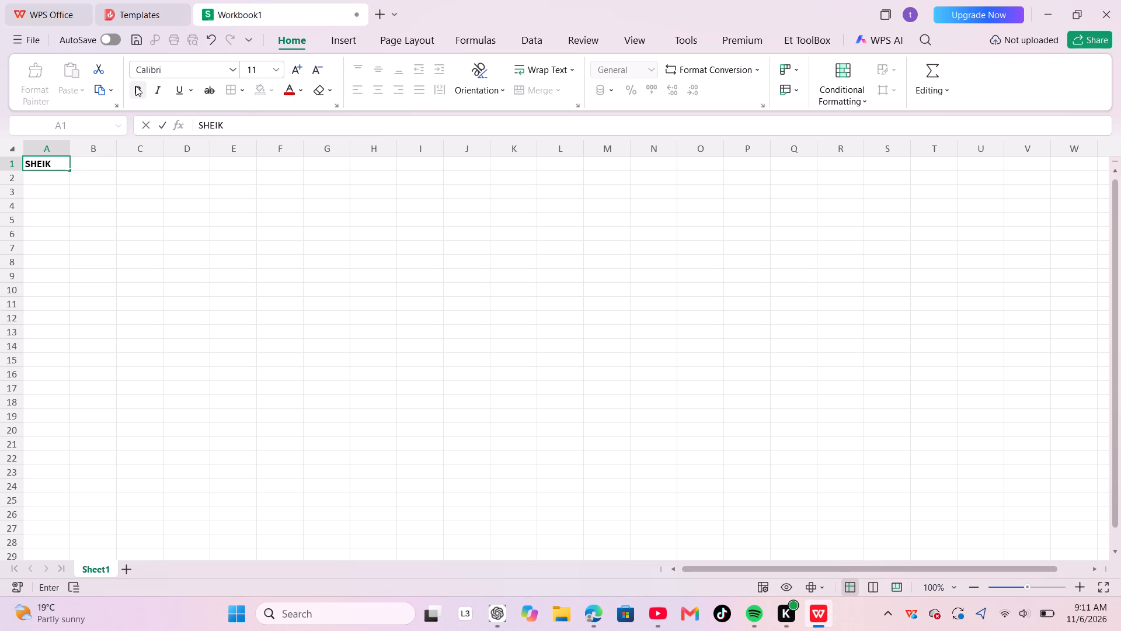
type("'S")
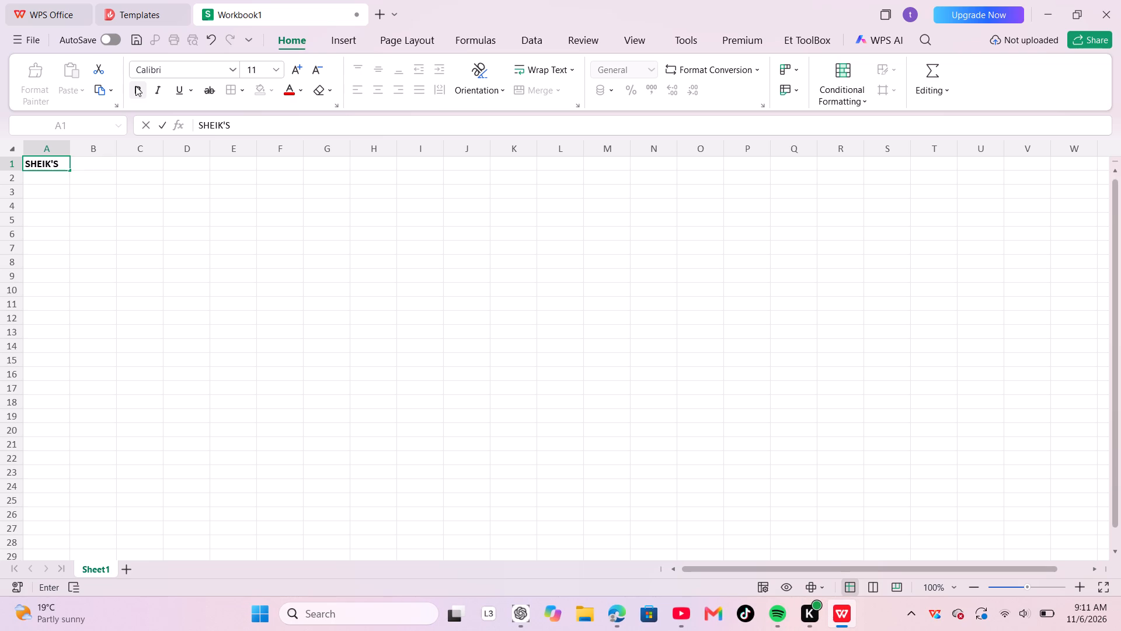
key("BackSpace")
key("BackSpace")
key("h")
key("apostrophe")
key("s")
key("space")
type("EMPI")
type("RE")
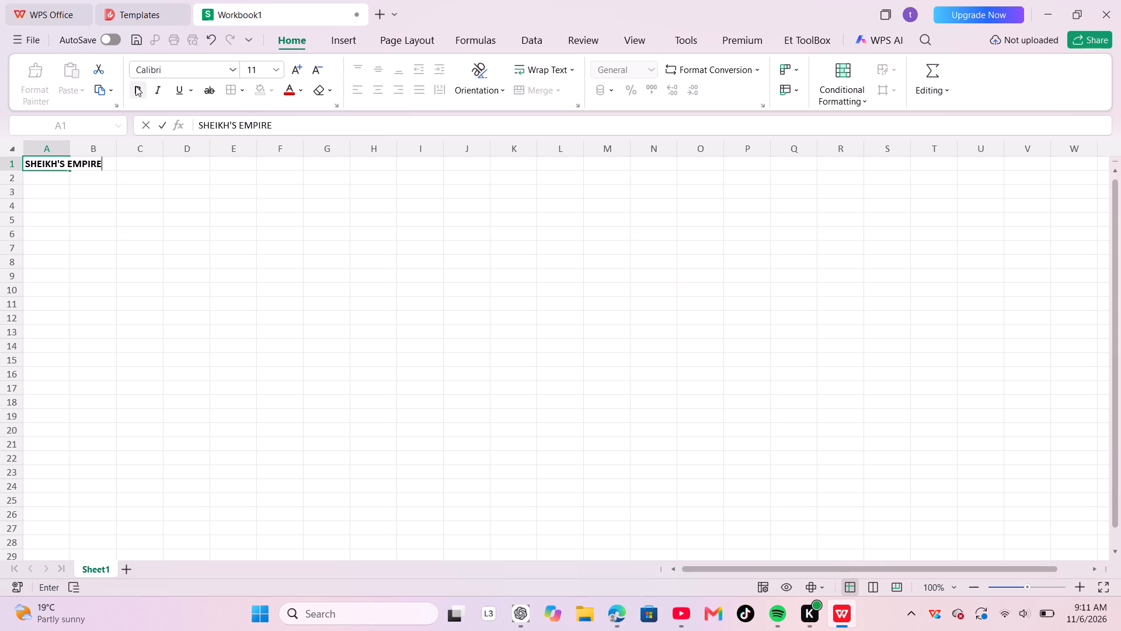
key("space")
key("e")
key("m")
key("p")
type("LO")
key("y")
type("EES")
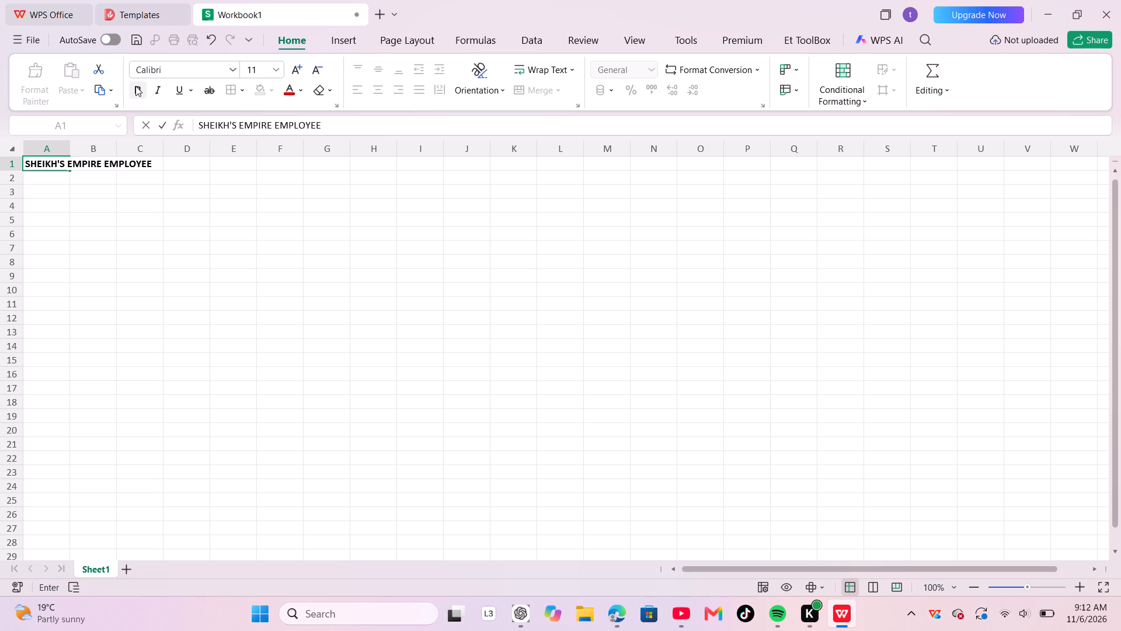
key("space")
type("MONTHLY")
key("space")
type("PAY")
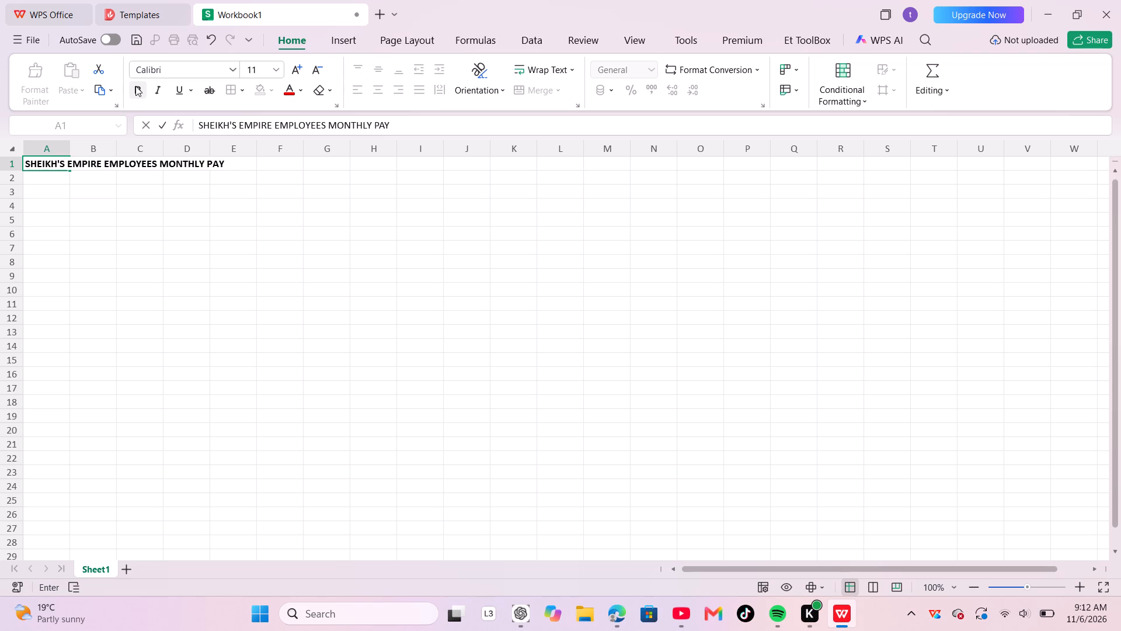
key("Return")
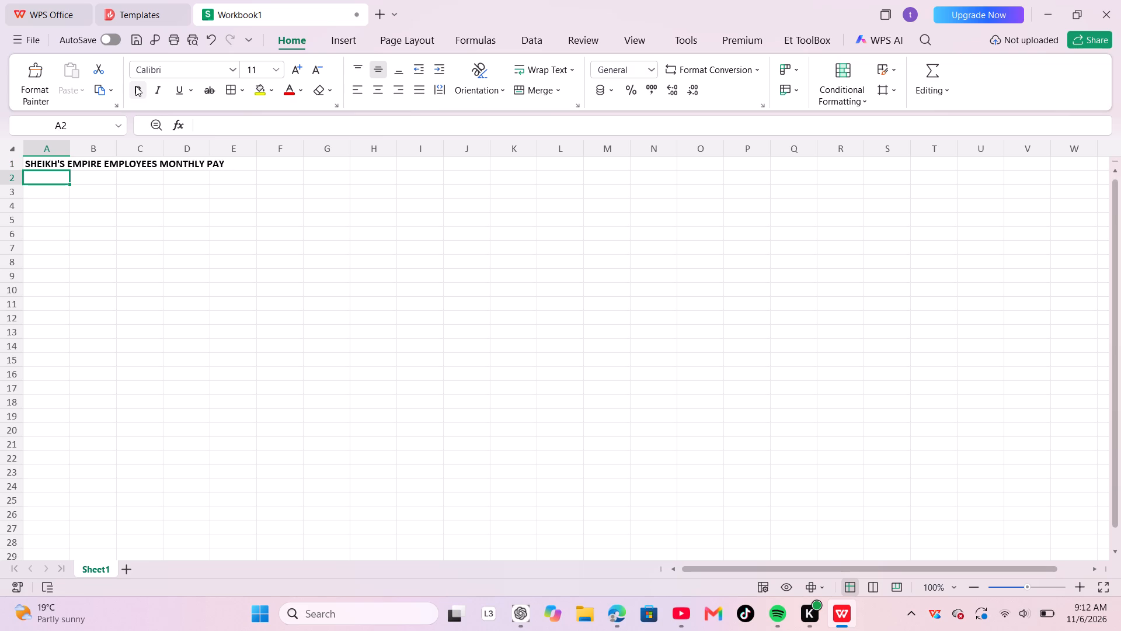
left_click(135, 86)
left_click(138, 97)
Enter the bold column header NAME in cell A3.
left_click(58, 193)
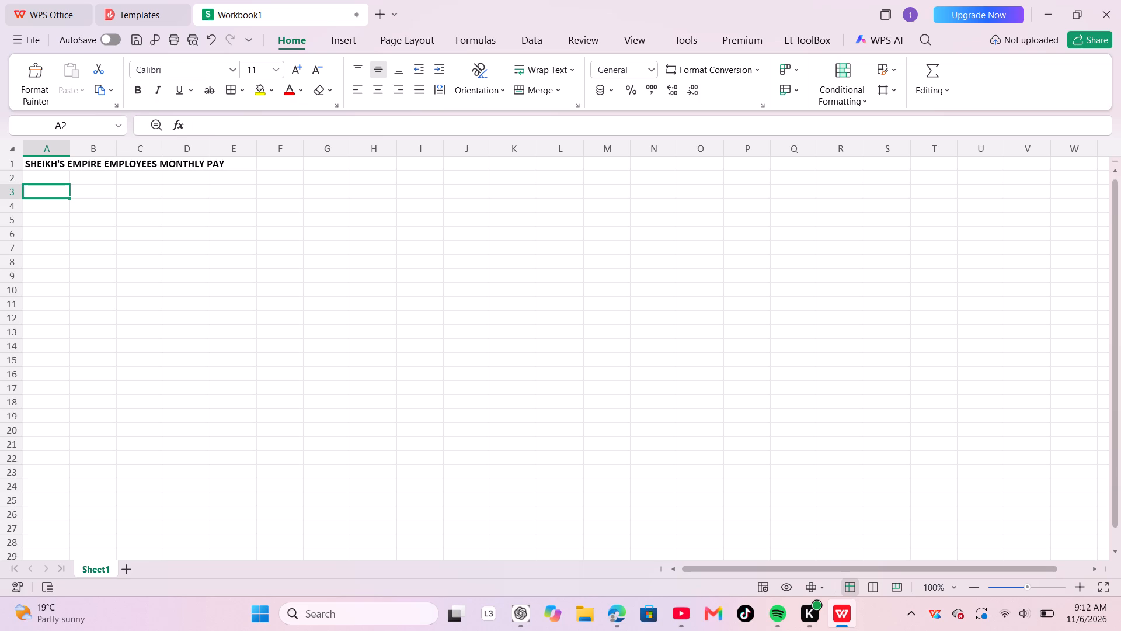
key("n")
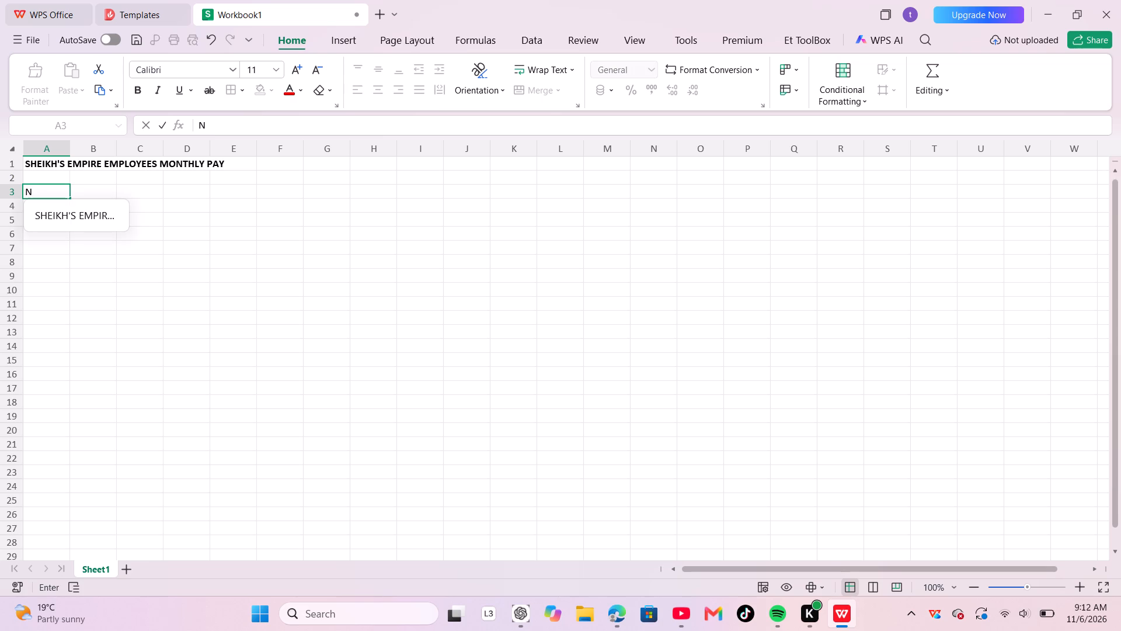
key("BackSpace")
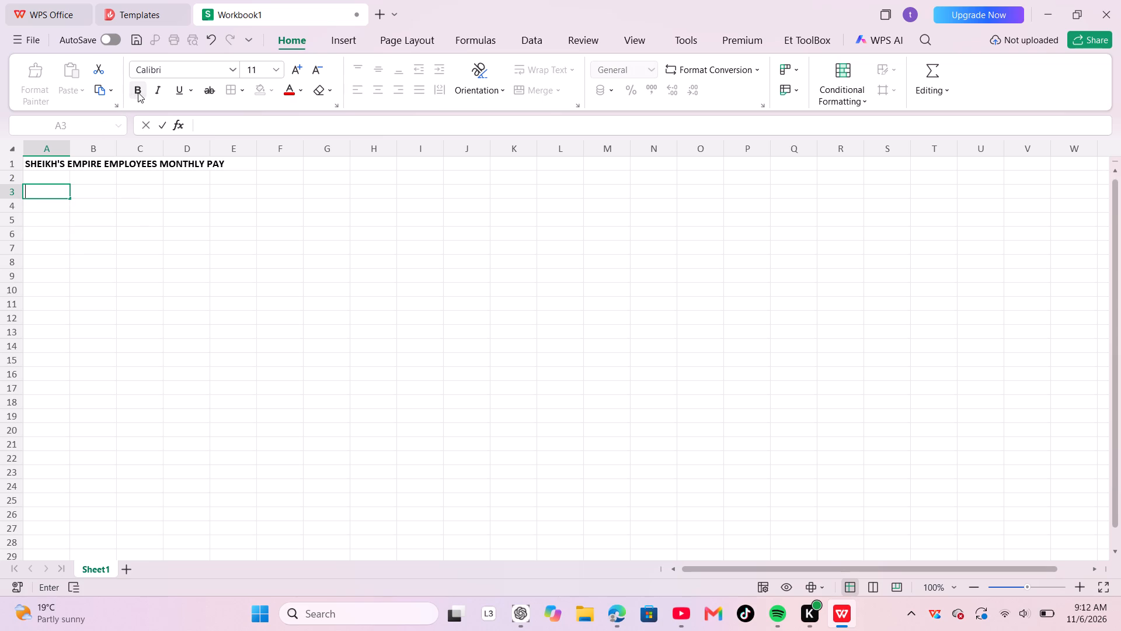
left_click(138, 92)
type("NAME")
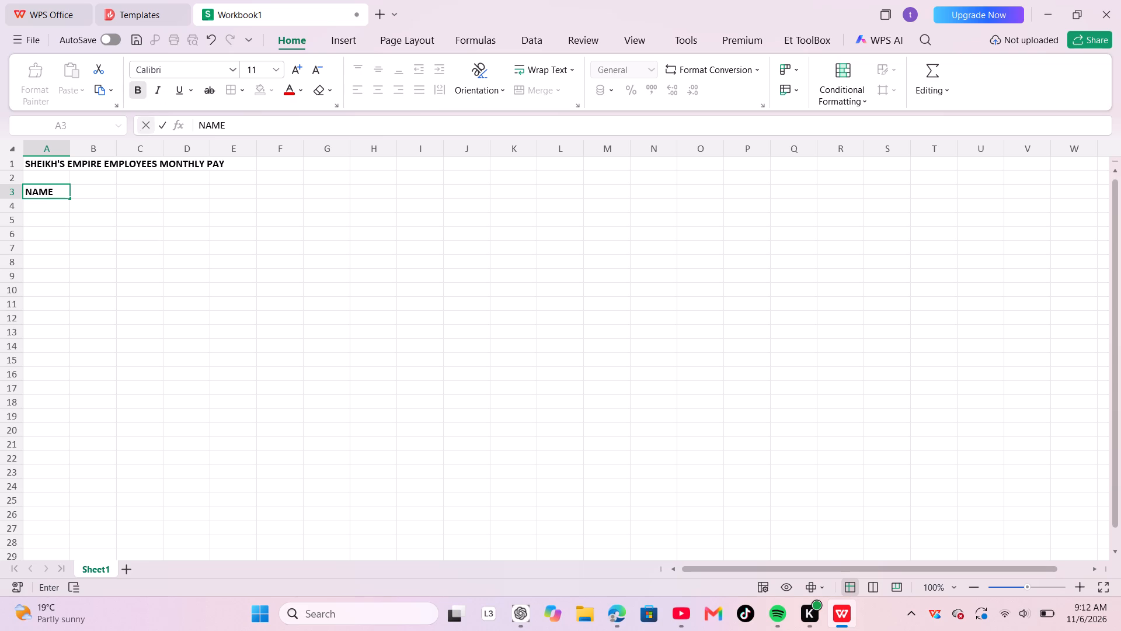
Enter the bold column header STAFF NO in cell B3.
left_click(94, 189)
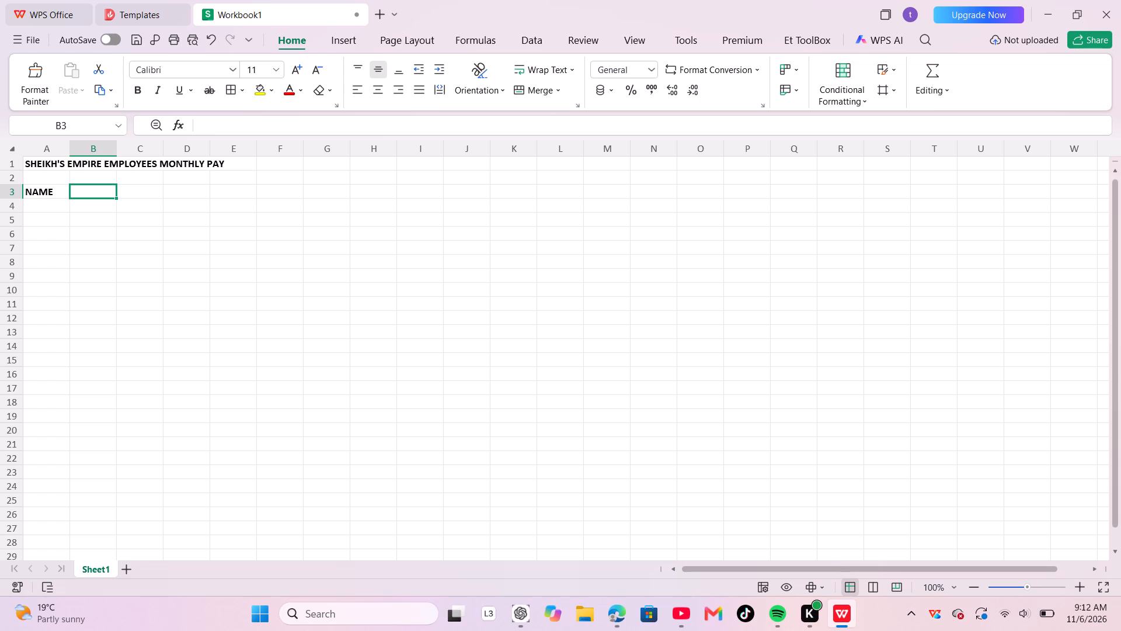
key("s")
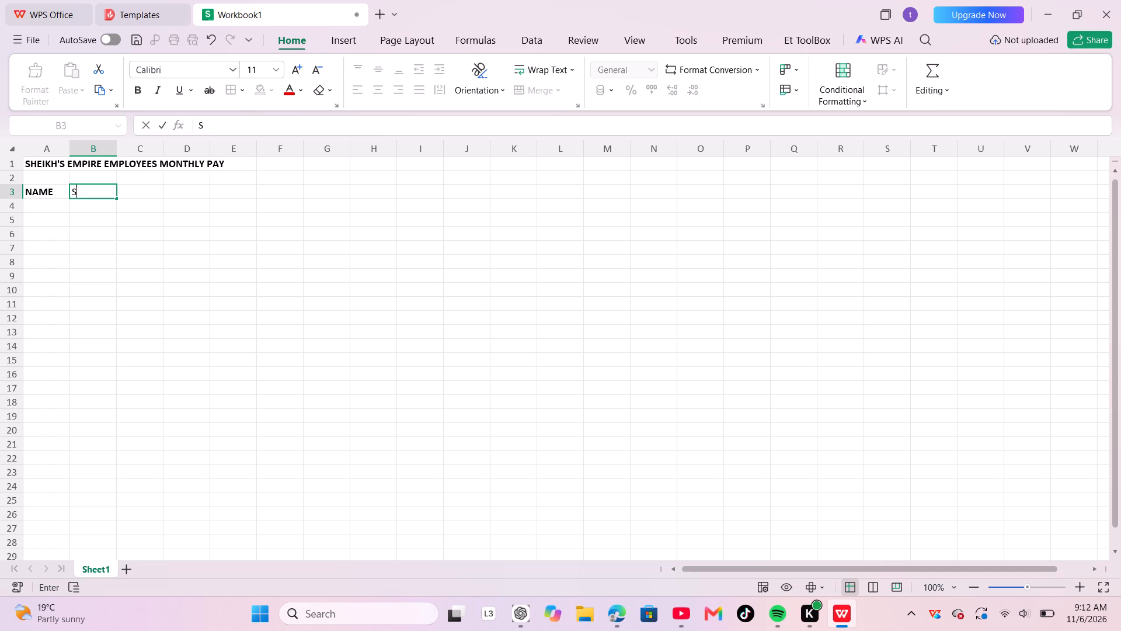
key("BackSpace")
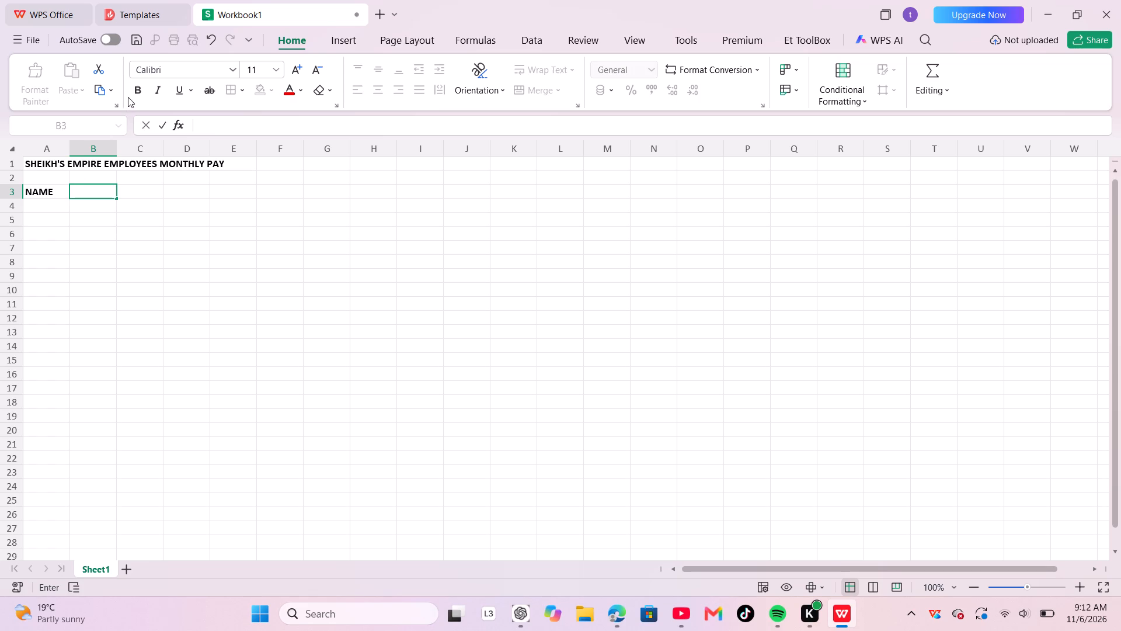
left_click(133, 92)
key("s")
type("TAFF")
key("space")
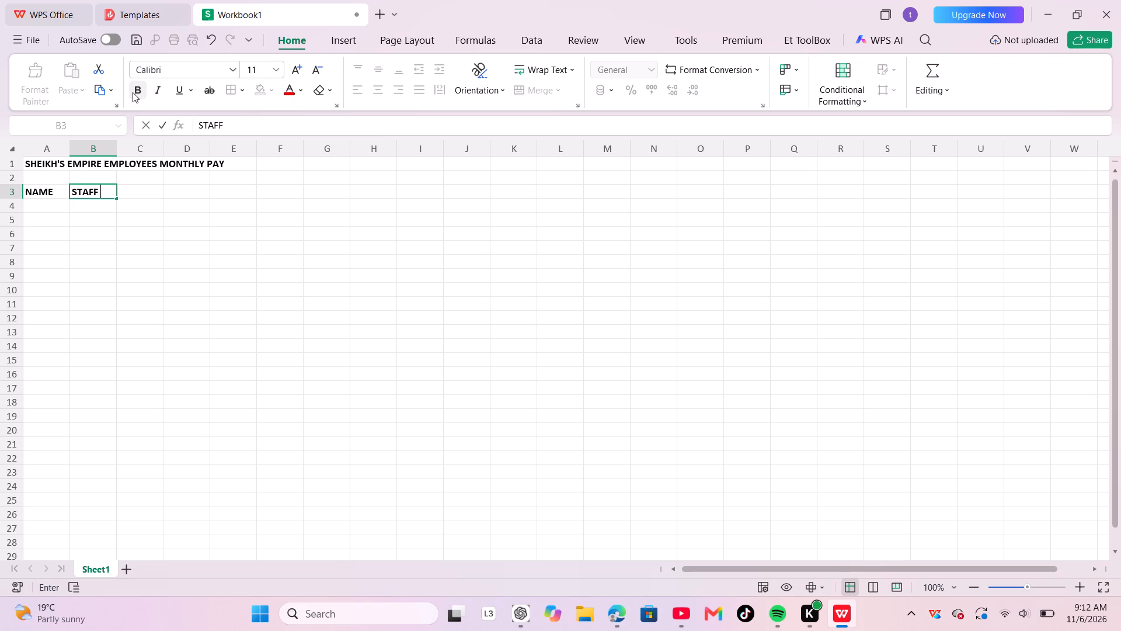
type("NO")
key("Return")
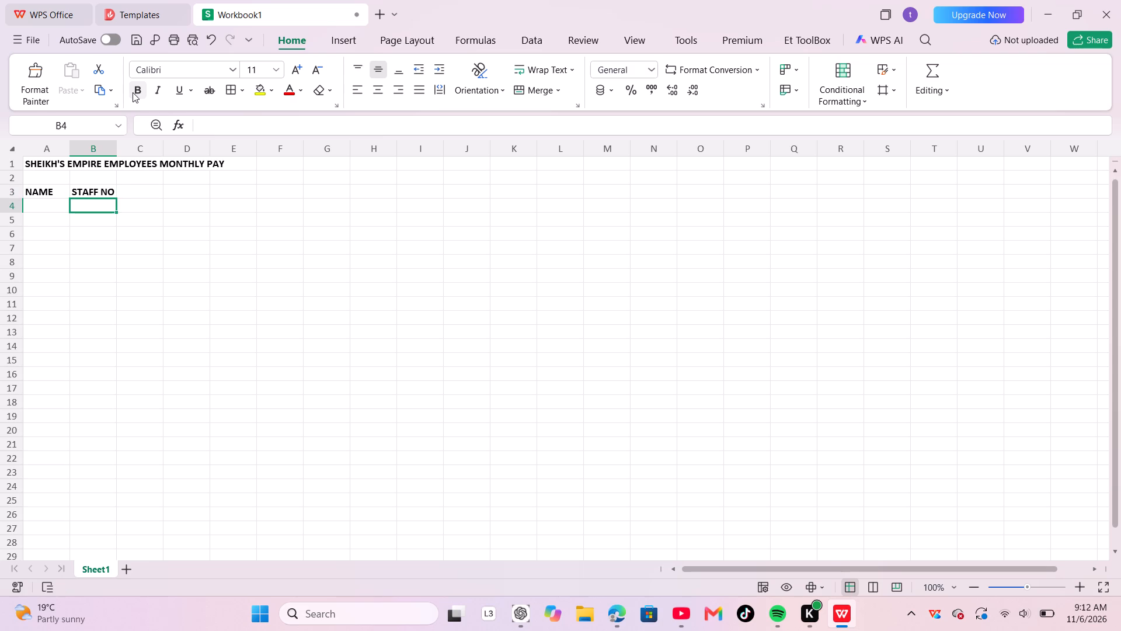
Enter the bold column header HOURLY PAY in cell C3.
left_click(130, 189)
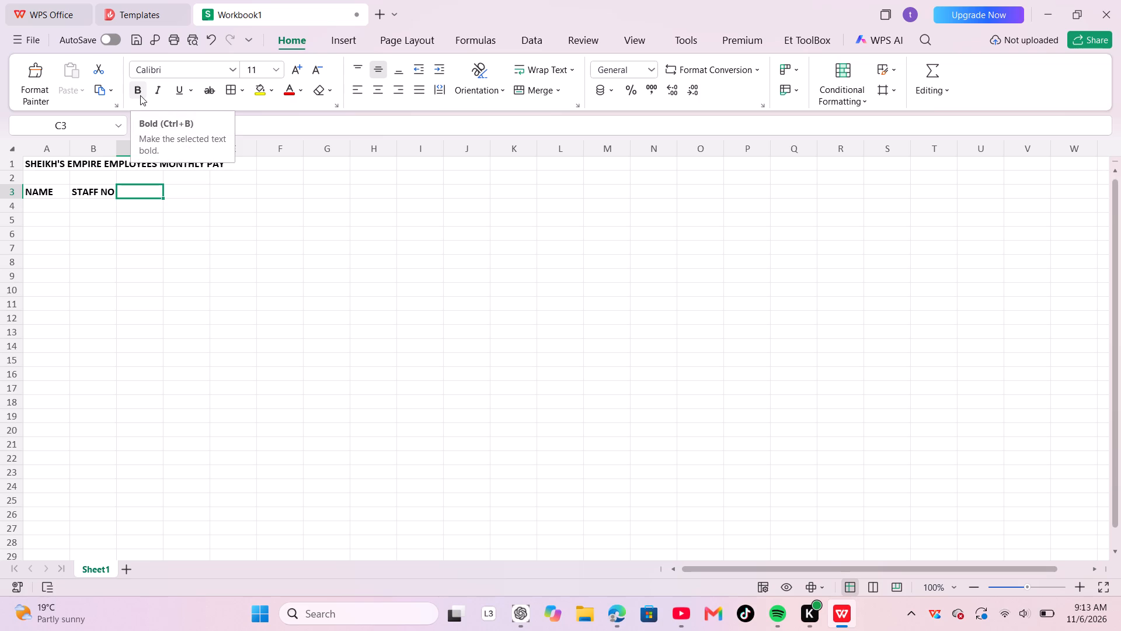
type("HOURLY")
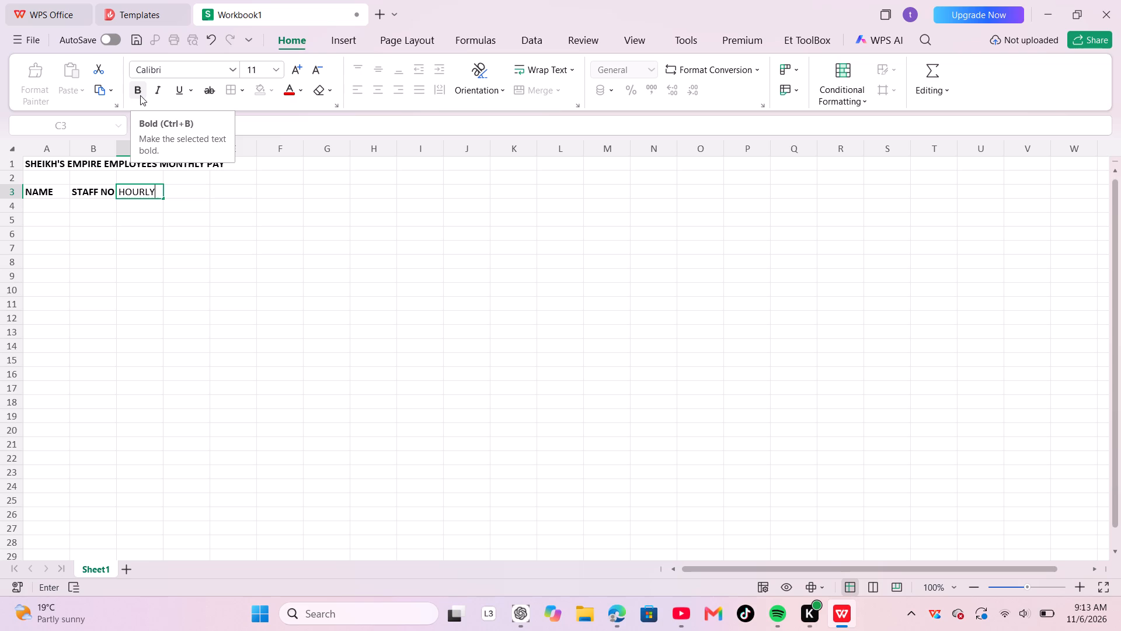
key("BackSpace")
key("BackSpace")
key("y")
key("BackSpace")
type("LY")
key("space")
type("PAY")
key("Return")
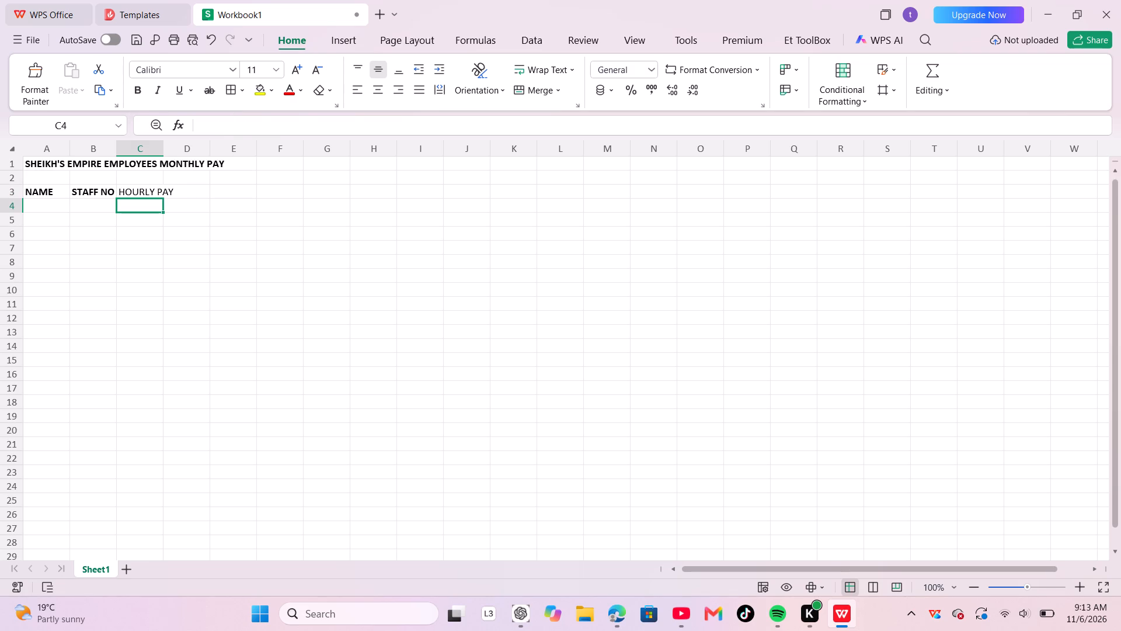
left_click(121, 190)
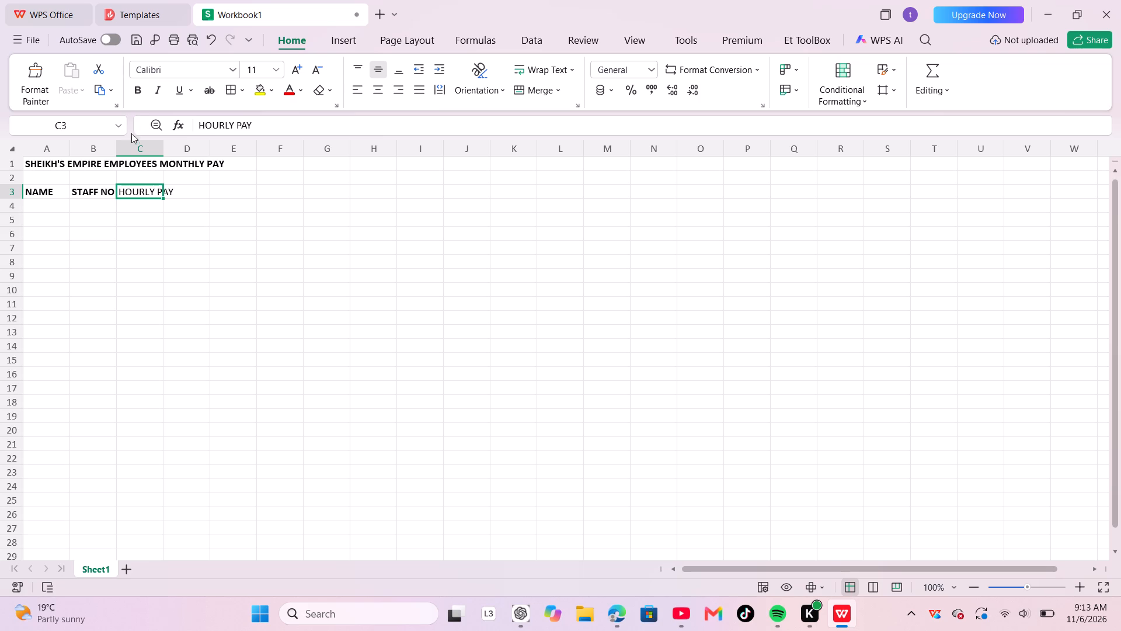
left_click(137, 96)
AutoFit the width of column C to its HOURLY PAY header.
right_click(162, 141)
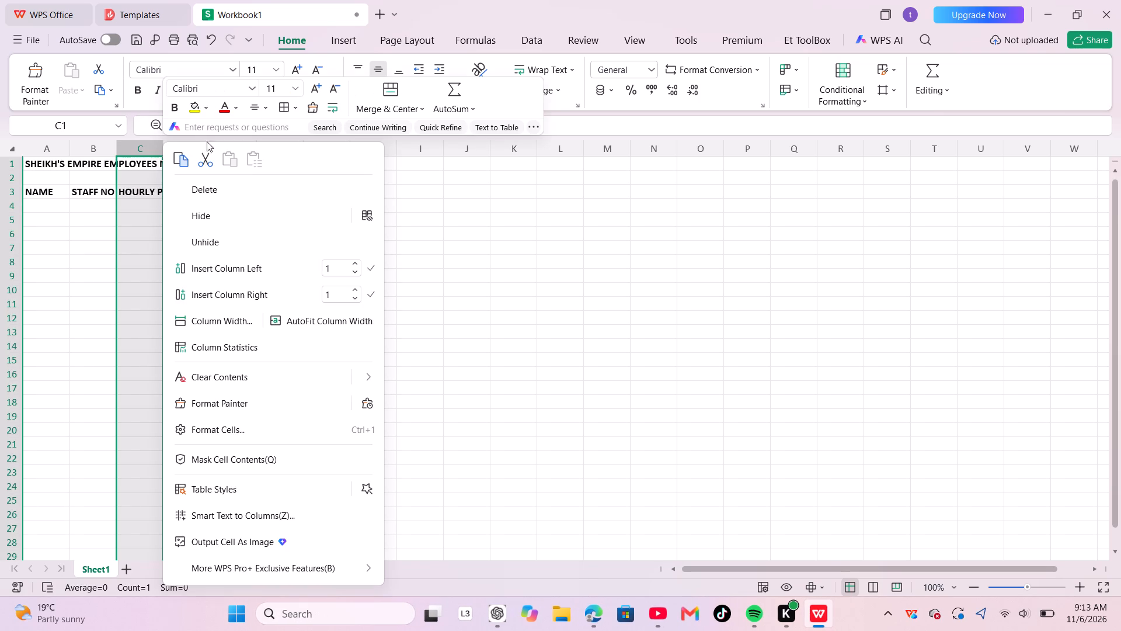
left_click(318, 312)
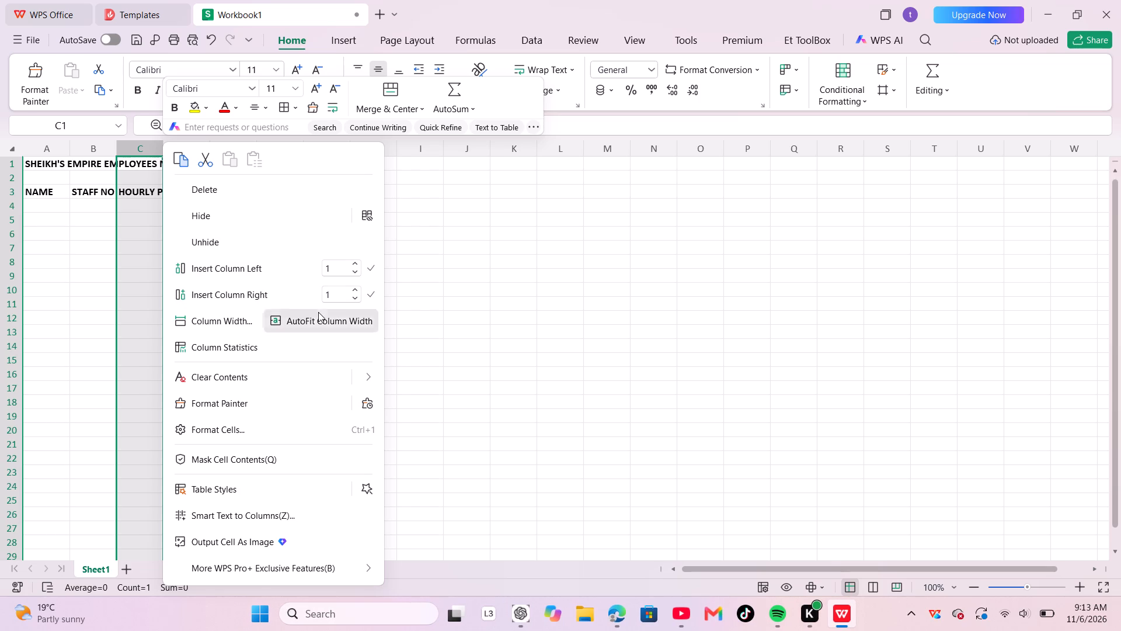
left_click(312, 221)
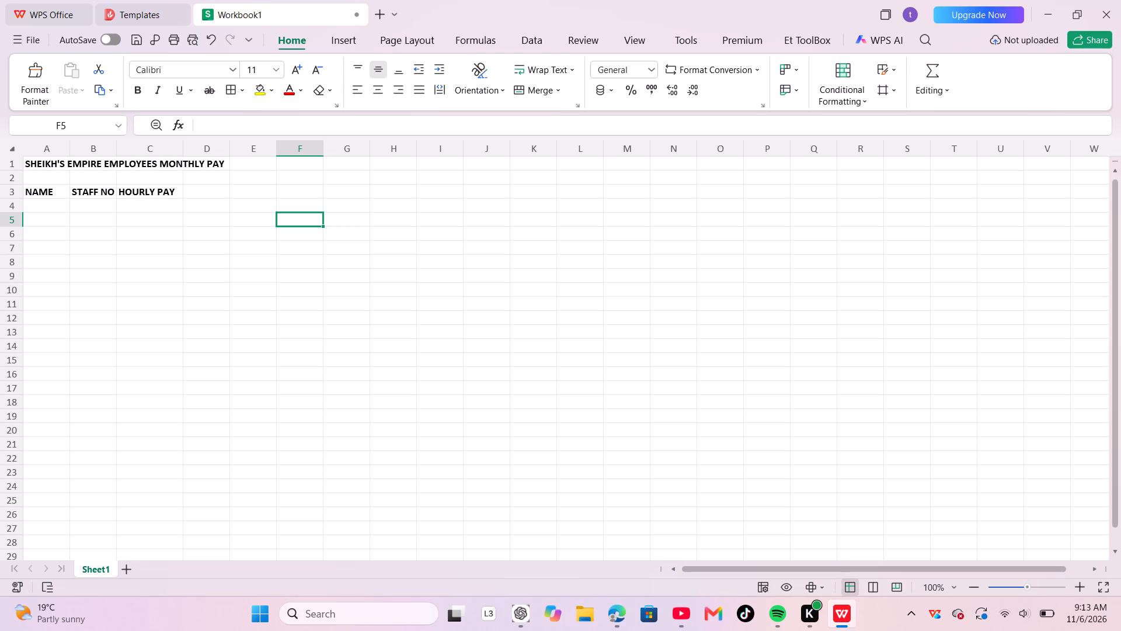
Enter the bold heading HOURS WORKED in cell D2, above the header row.
left_click(210, 193)
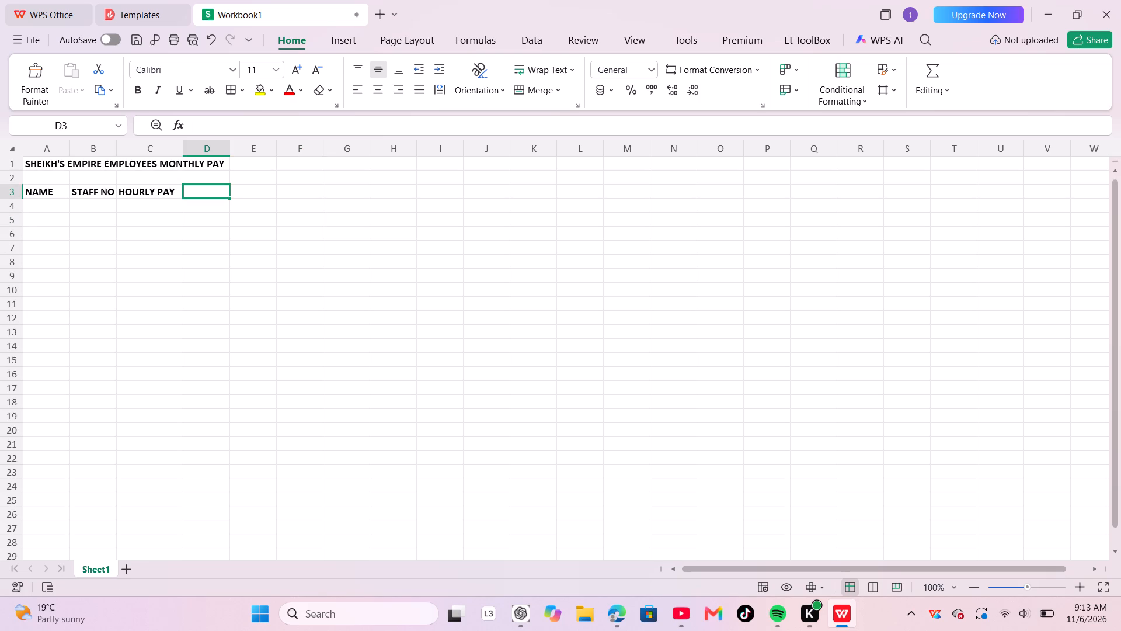
left_click(218, 178)
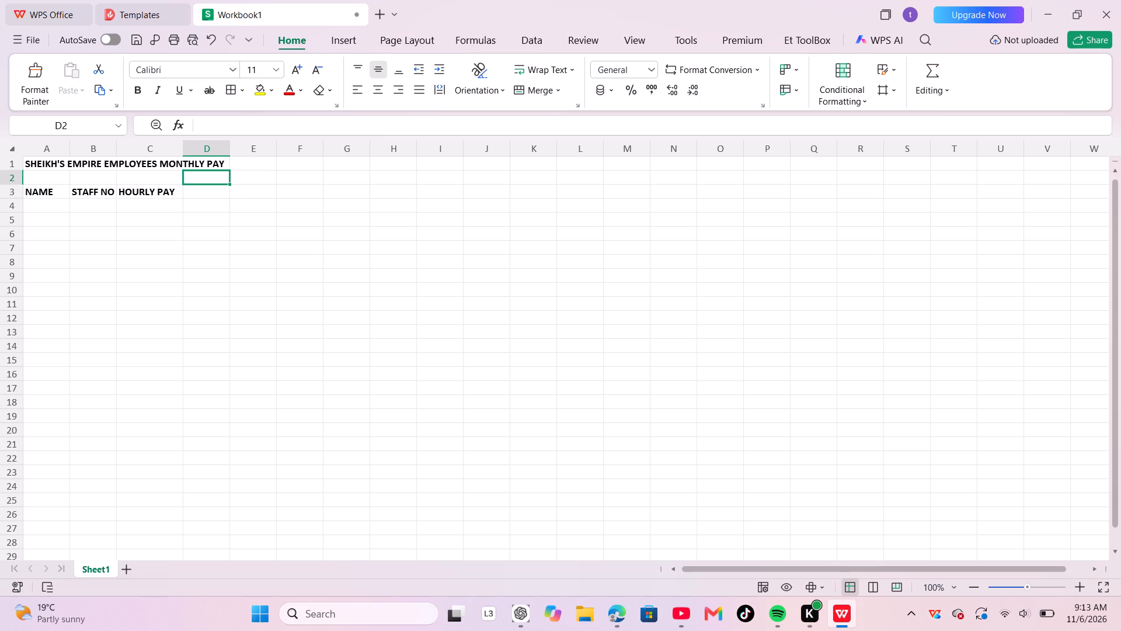
left_click(143, 93)
key("h")
type("OURS")
key("space")
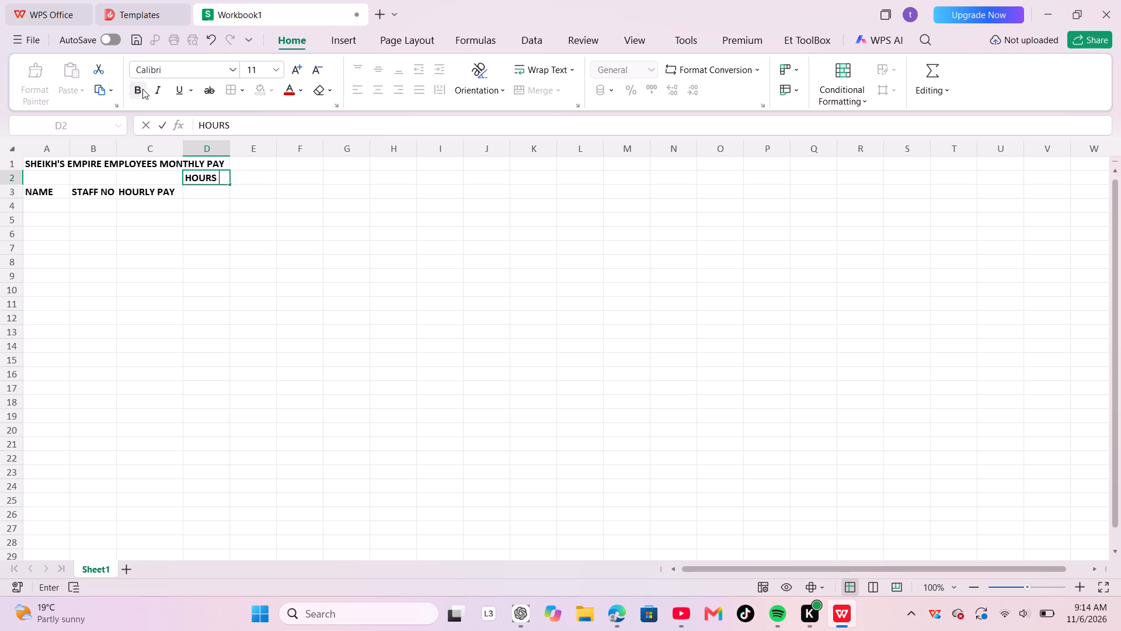
key("w")
type("ORKED")
key("Return")
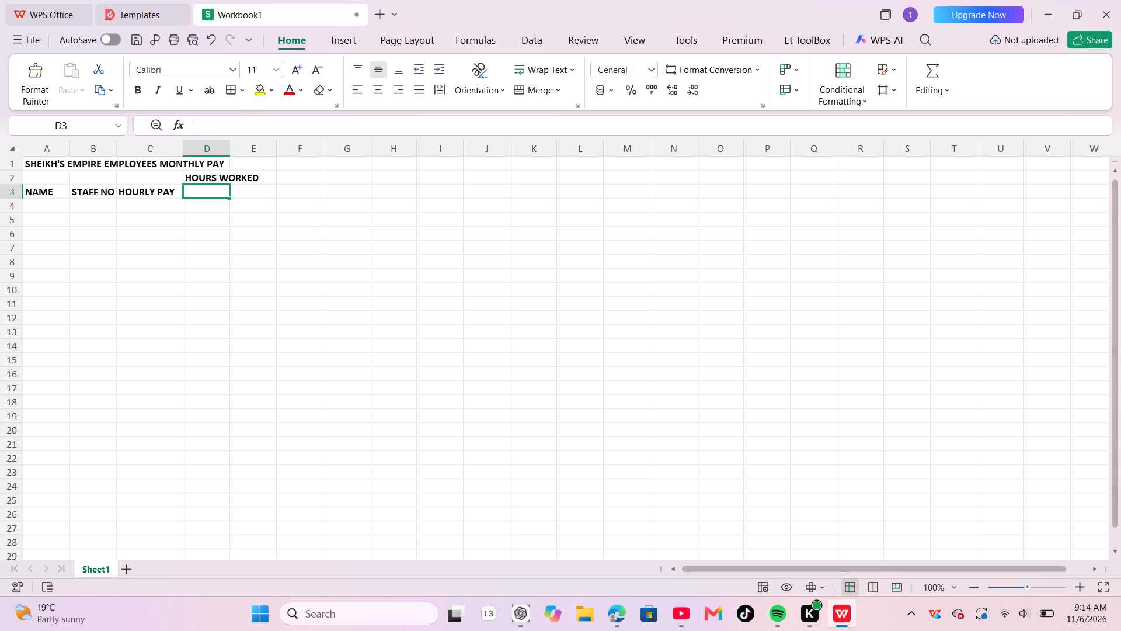
AutoFit the width of column D to its HOURS WORKED heading.
right_click(230, 144)
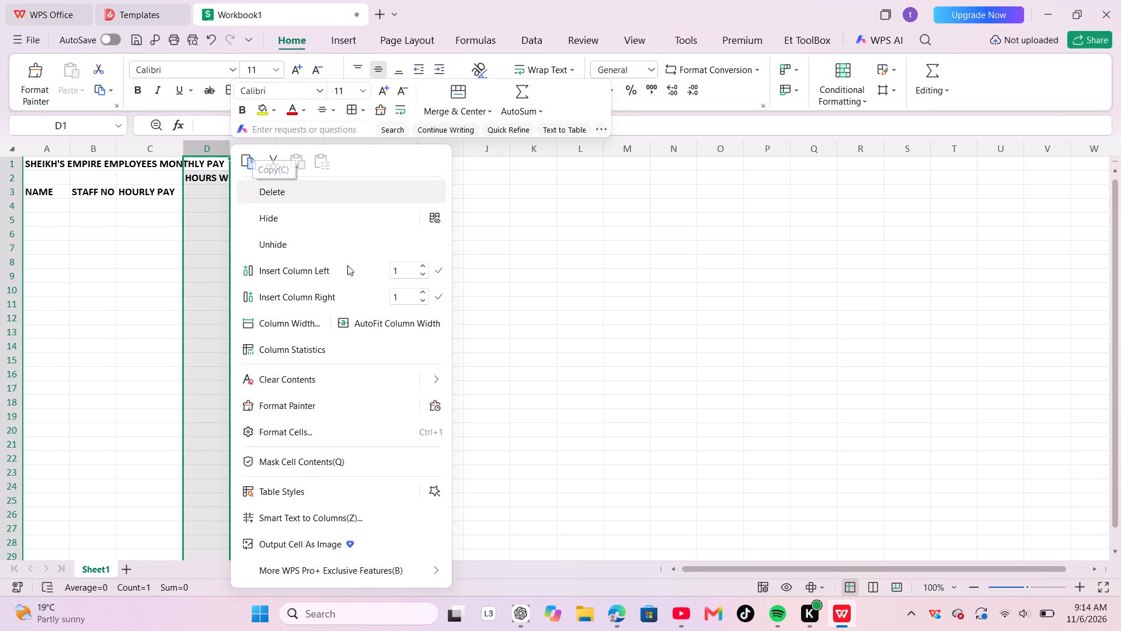
left_click(389, 313)
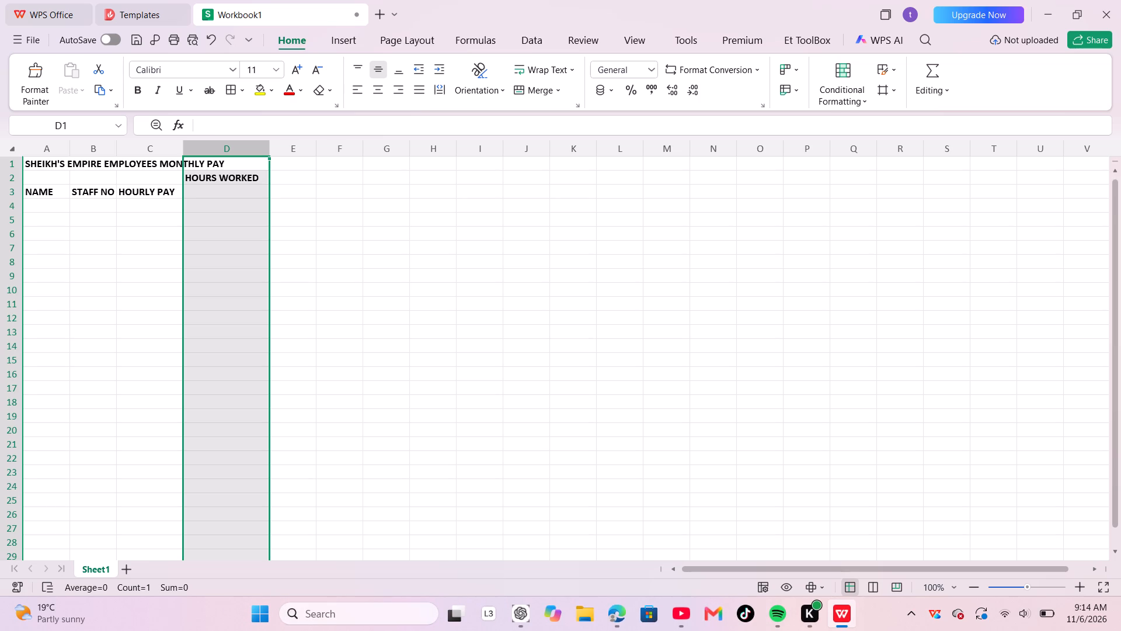
Enter the bold header WEEK1 in cell D3, under HOURS WORKED.
left_click(224, 192)
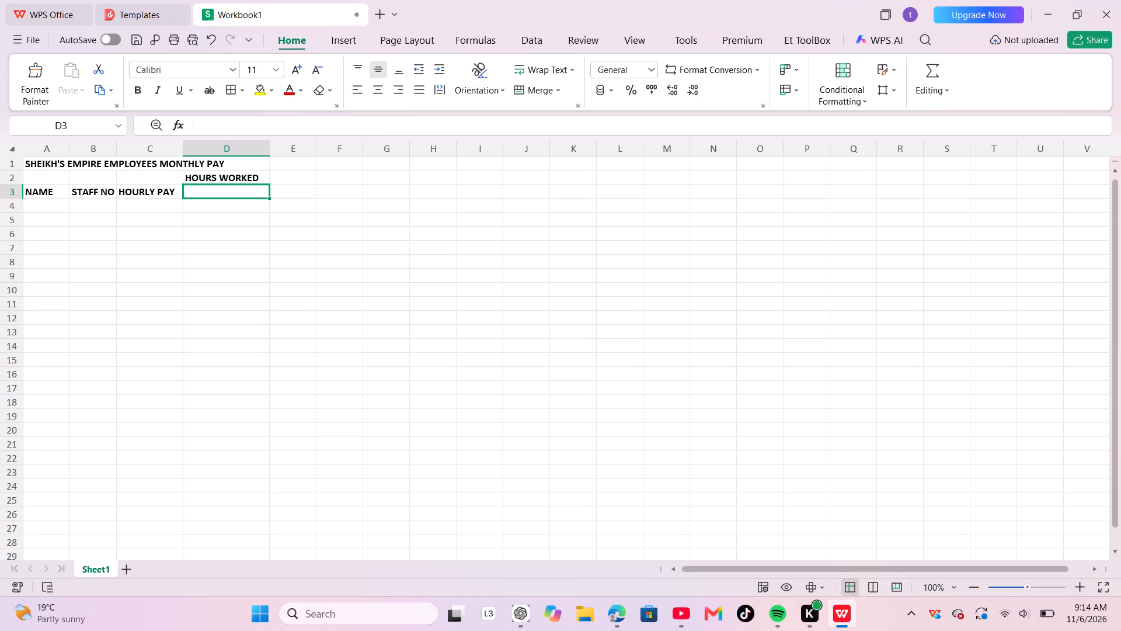
left_click(139, 85)
type("WEE")
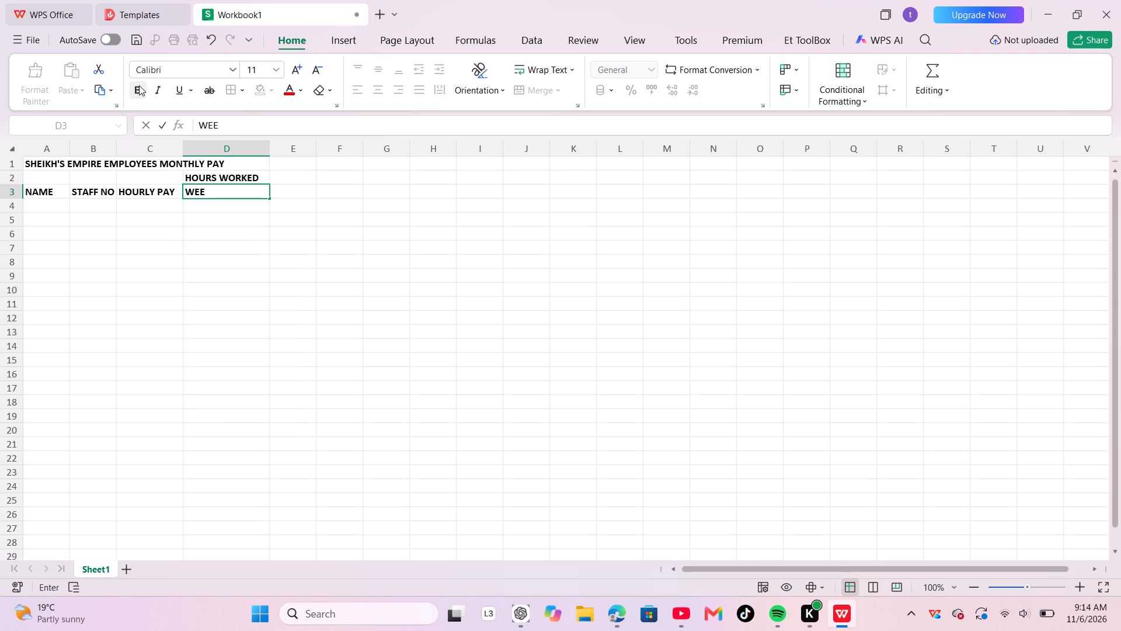
key("k")
key("1")
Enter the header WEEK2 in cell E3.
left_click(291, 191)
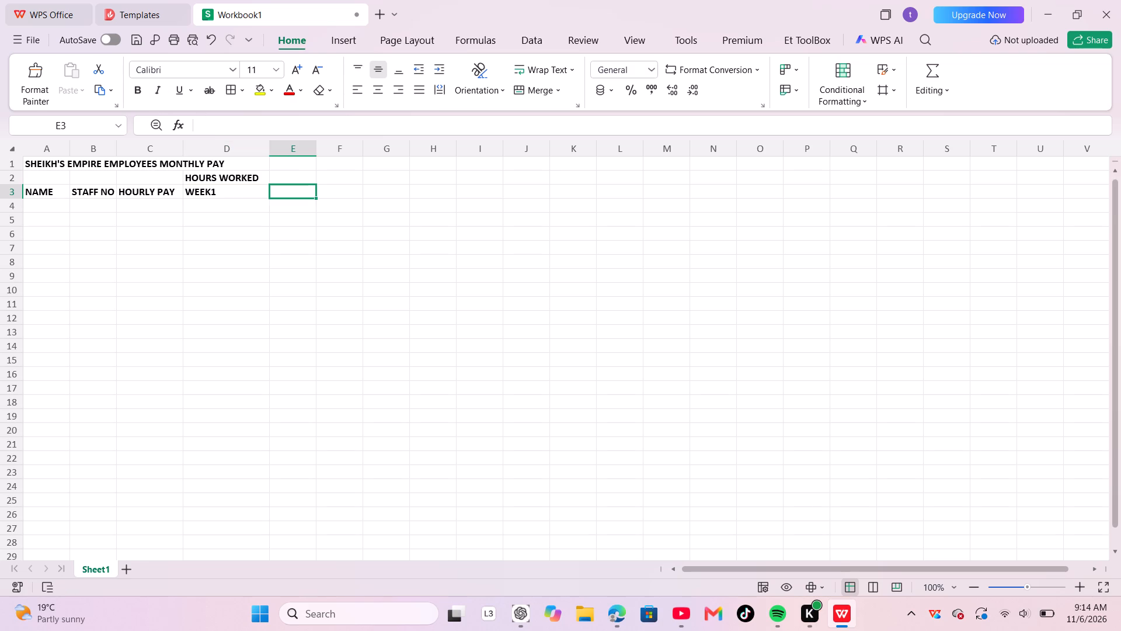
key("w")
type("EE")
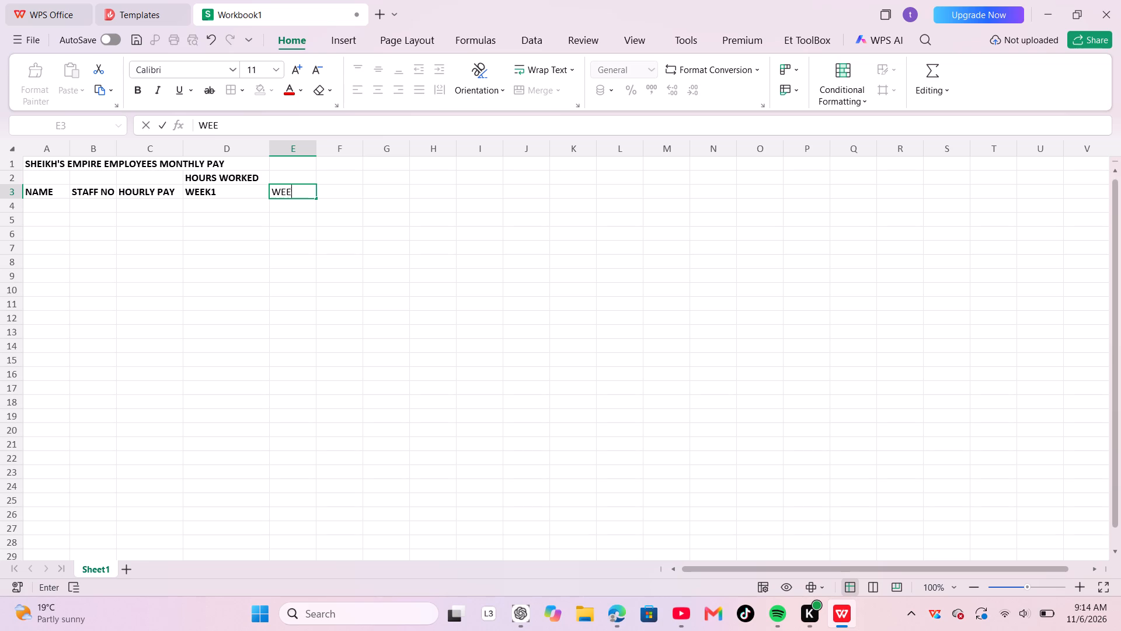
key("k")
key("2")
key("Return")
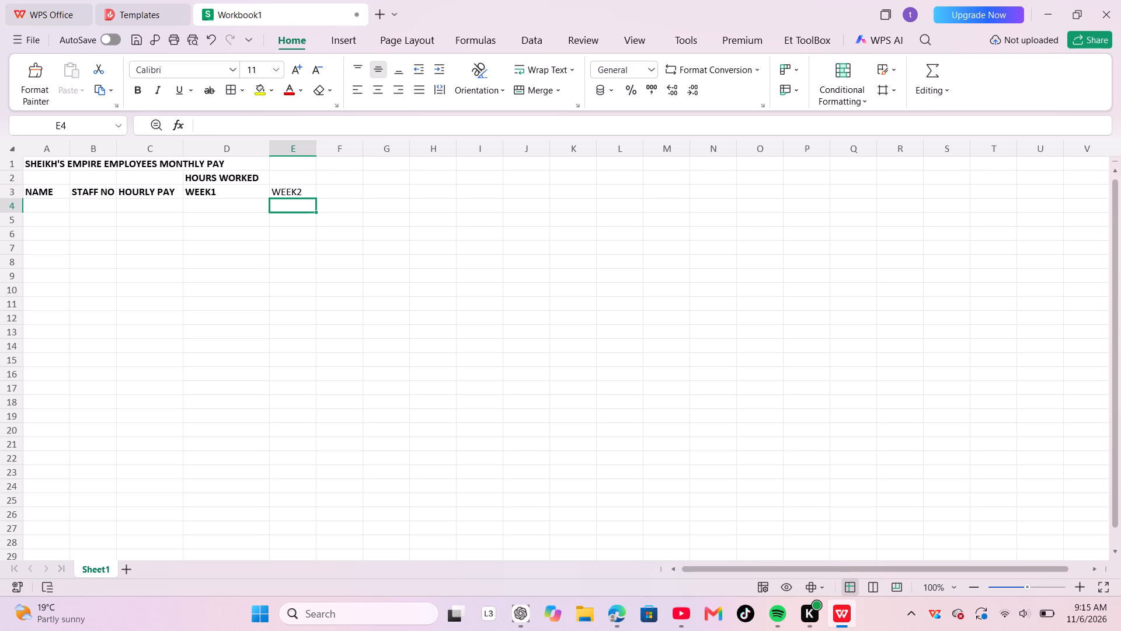
Edit the header in cell D3 to read WEEK 1, with a space before the number.
left_click(212, 189)
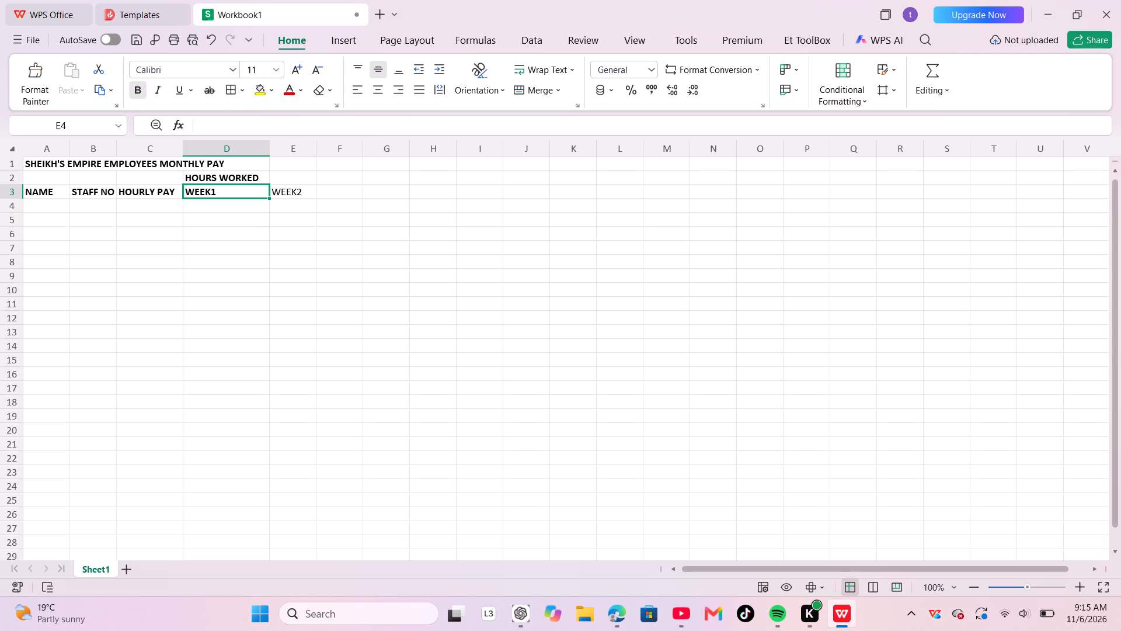
left_click(222, 120)
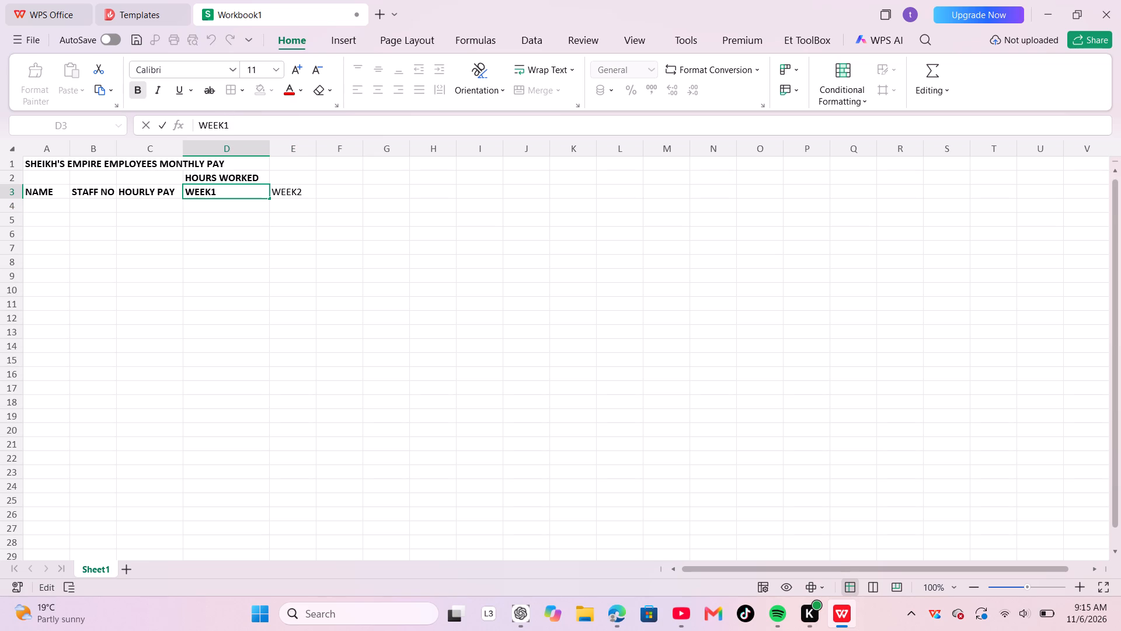
key("space")
key("Return")
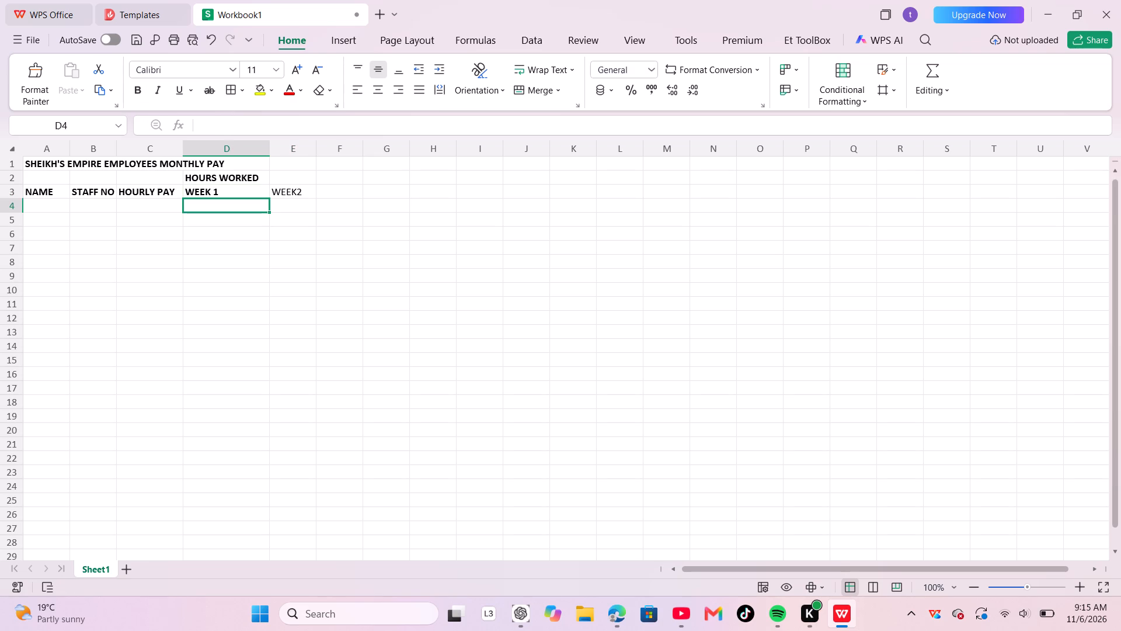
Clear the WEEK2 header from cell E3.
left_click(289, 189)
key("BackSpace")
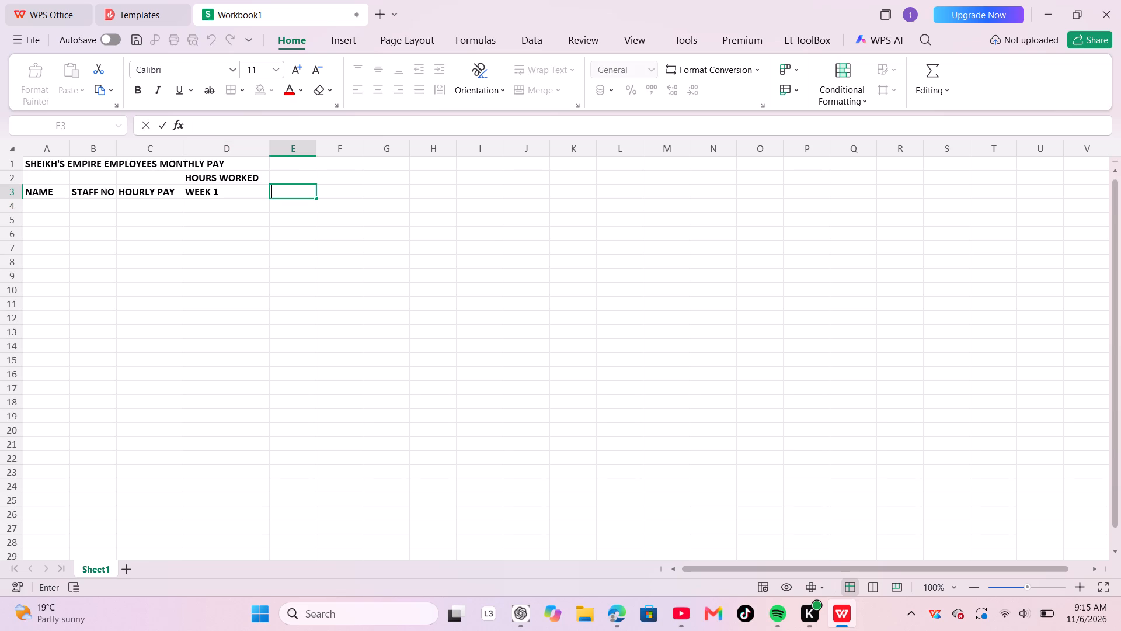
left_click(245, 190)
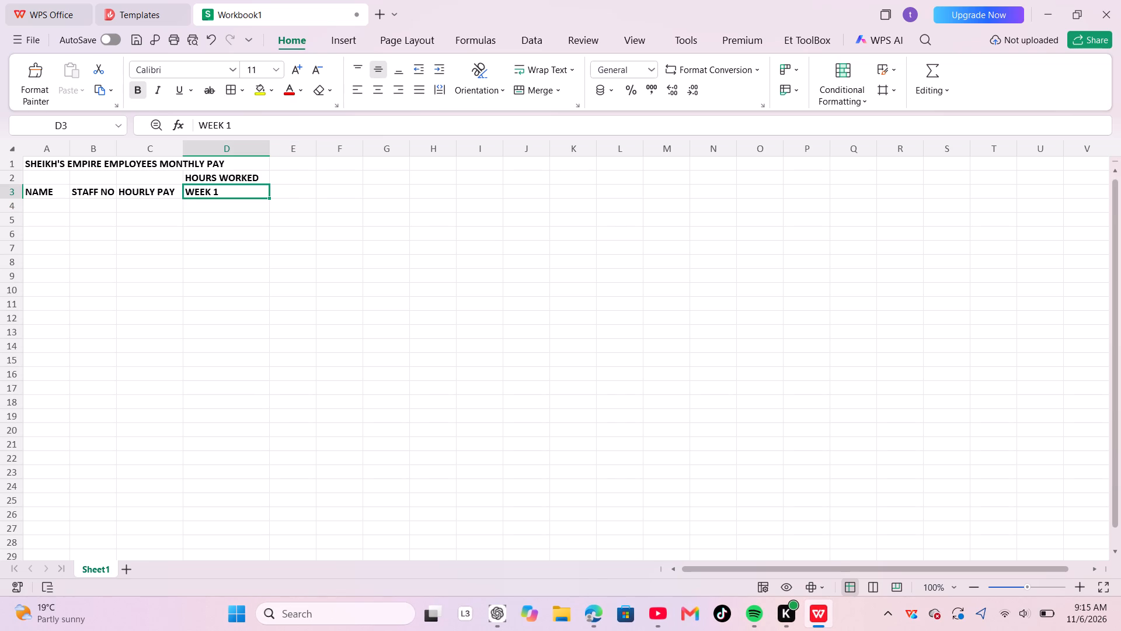
Fill the WEEK 1 header from D3 across to G3 as a series, giving WEEK 2, WEEK 3 and WEEK 4.
left_click_drag(268, 198, 345, 200)
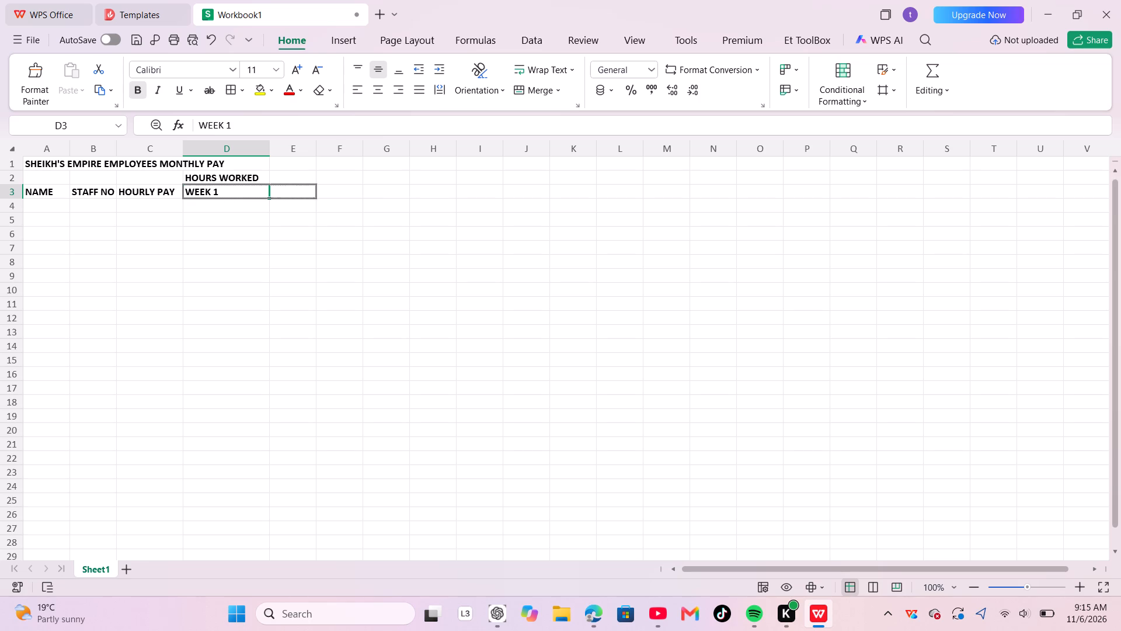
left_click_drag(345, 200, 392, 197)
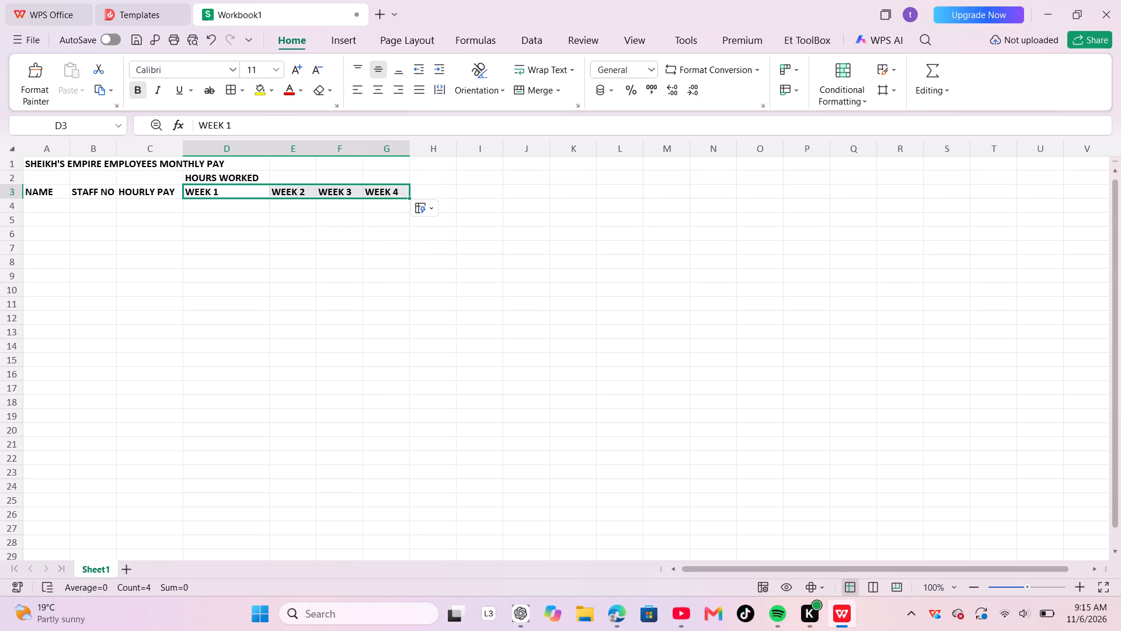
key("Return")
left_click(340, 251)
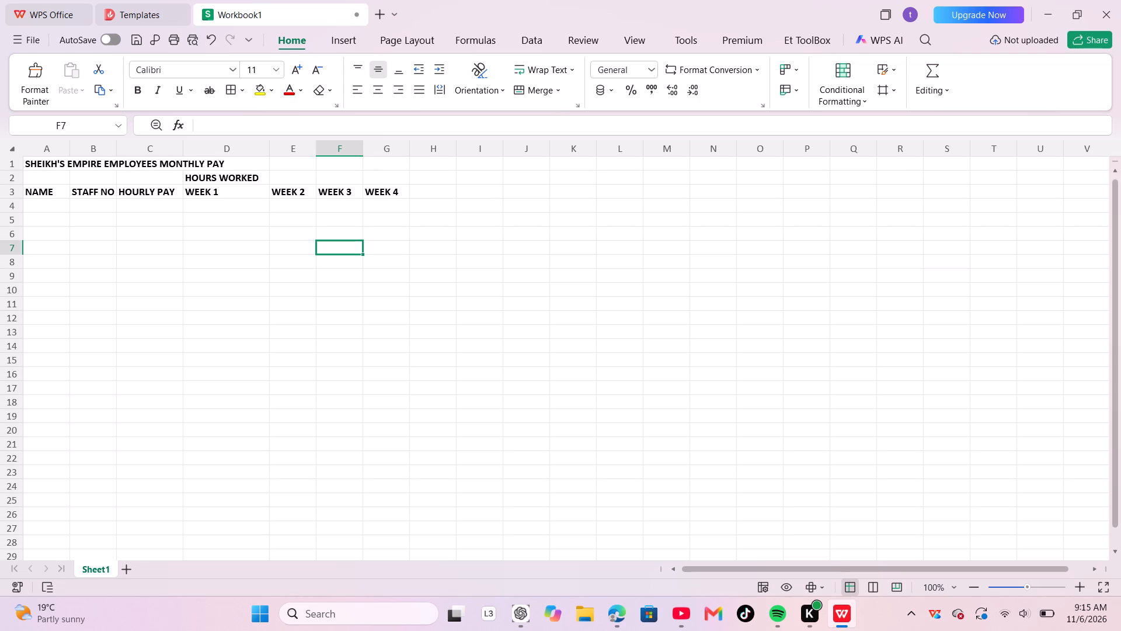
Narrow column D to a width of about 14 so it just fits the HOURS WORKED header.
left_click_drag(269, 152, 262, 149)
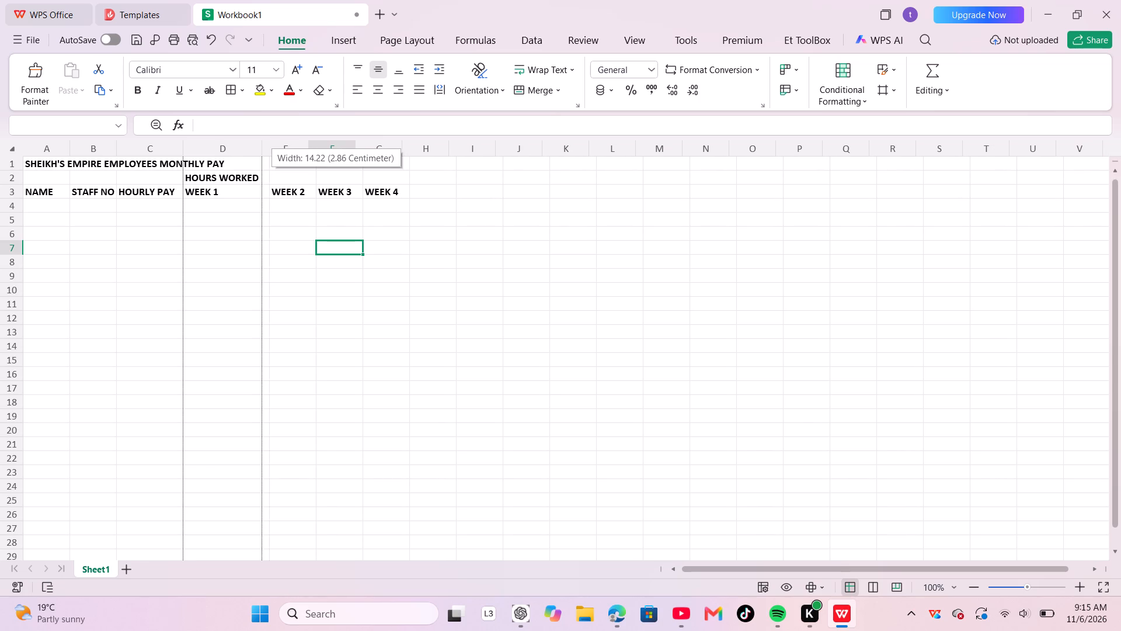
left_click_drag(262, 149, 261, 150)
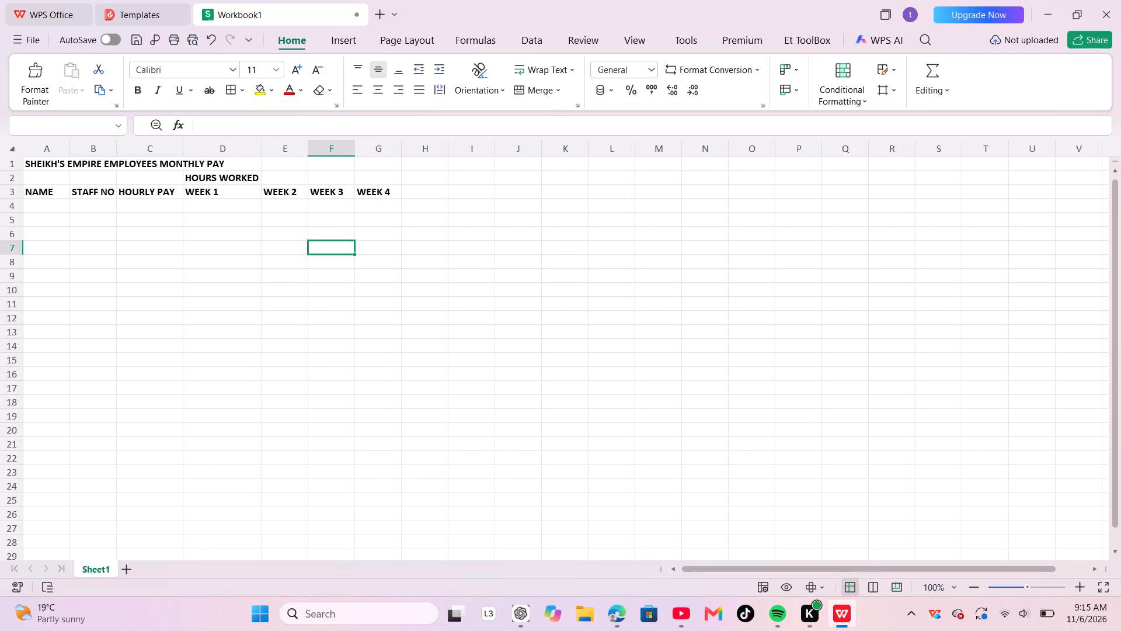
left_click_drag(208, 191, 214, 190)
left_click(227, 240)
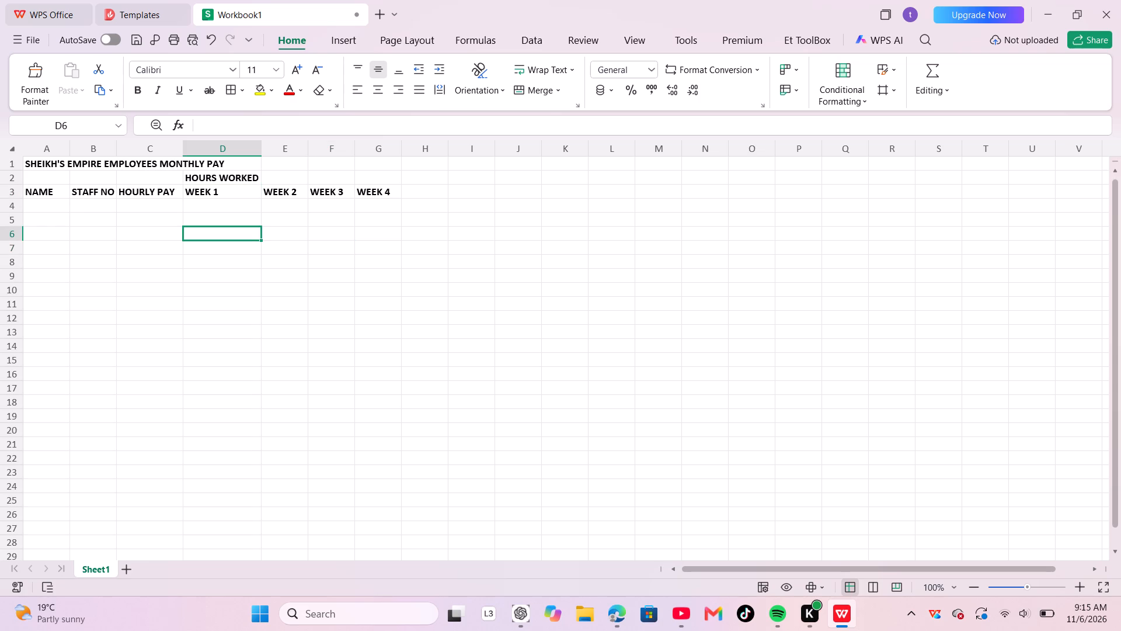
Enter the header TOTAL HOURS in cell H3, beside WEEK 4, and make it bold.
left_click(415, 191)
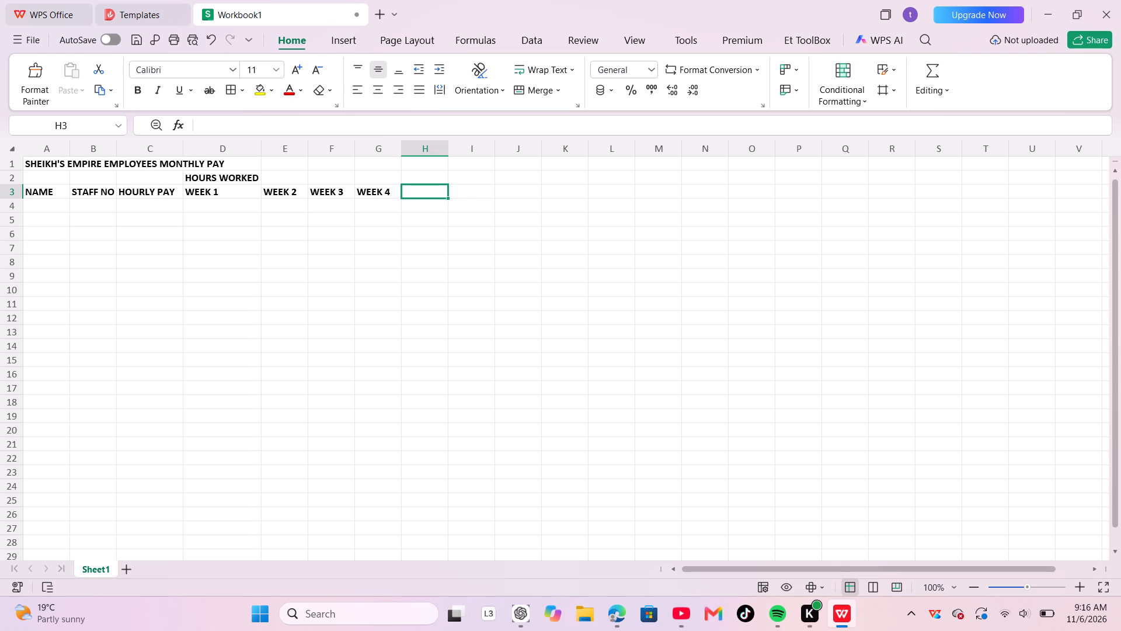
key("t")
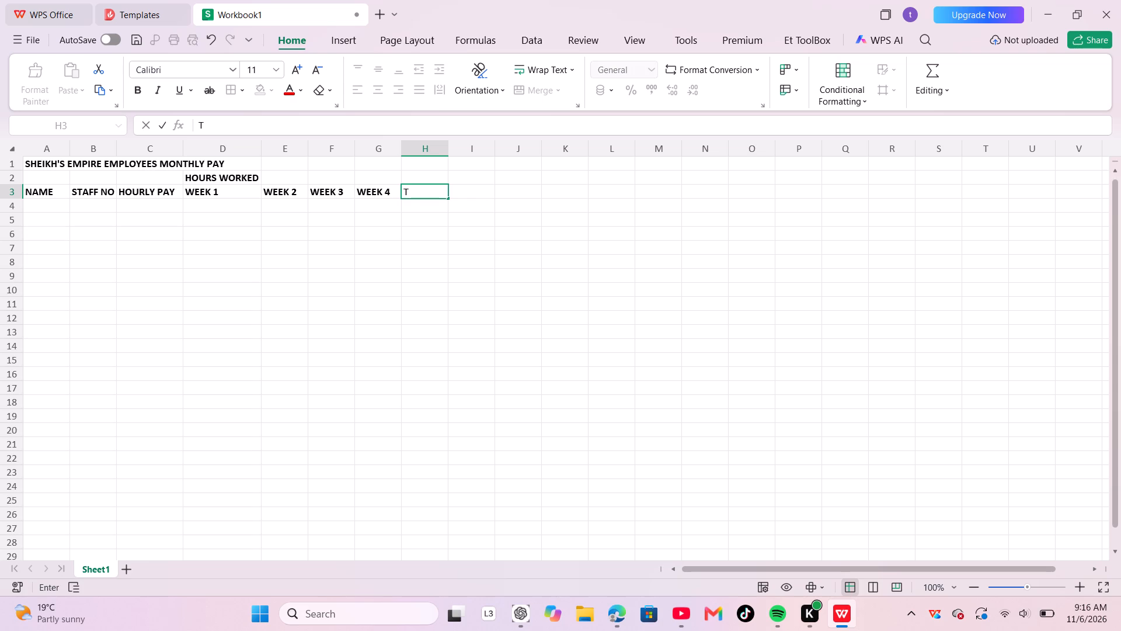
type("OTAL HOURS")
key("Return")
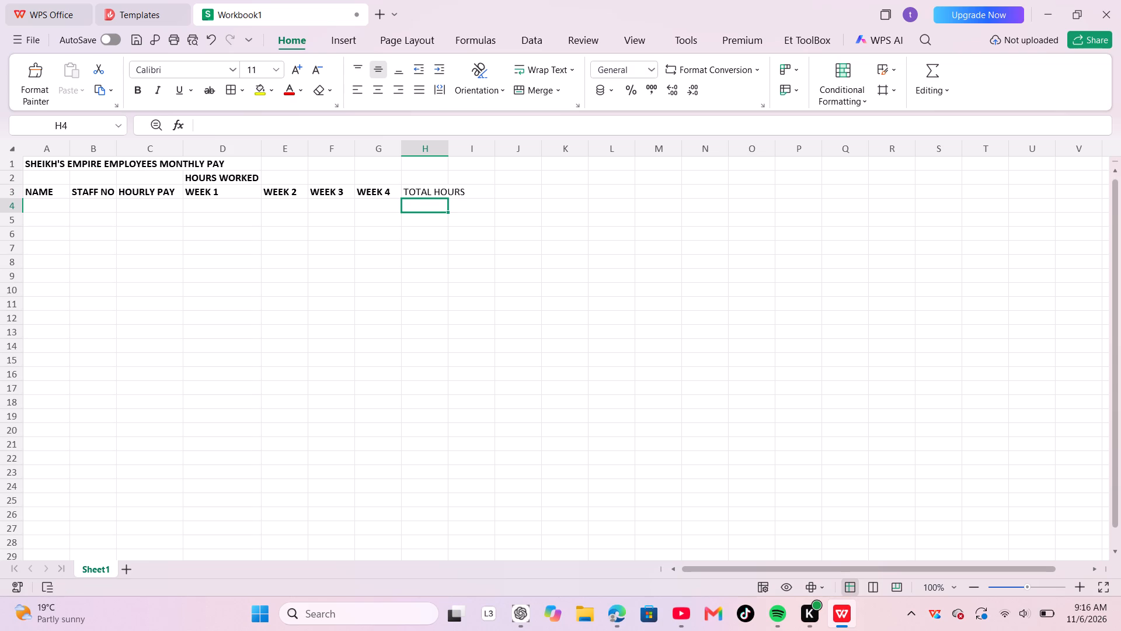
left_click(415, 190)
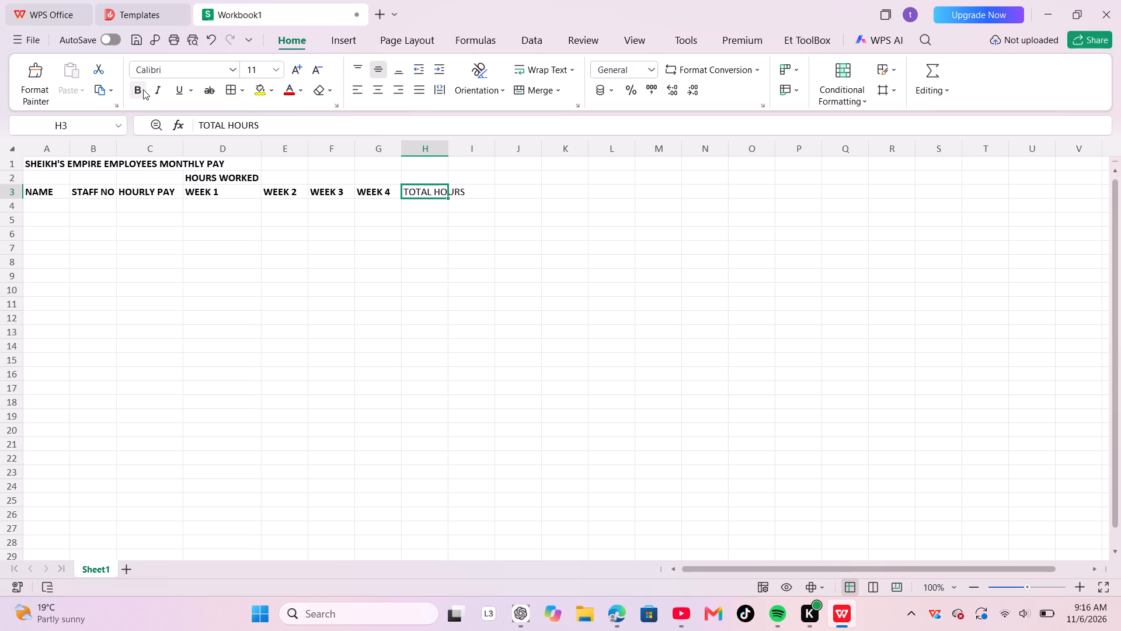
left_click(143, 89)
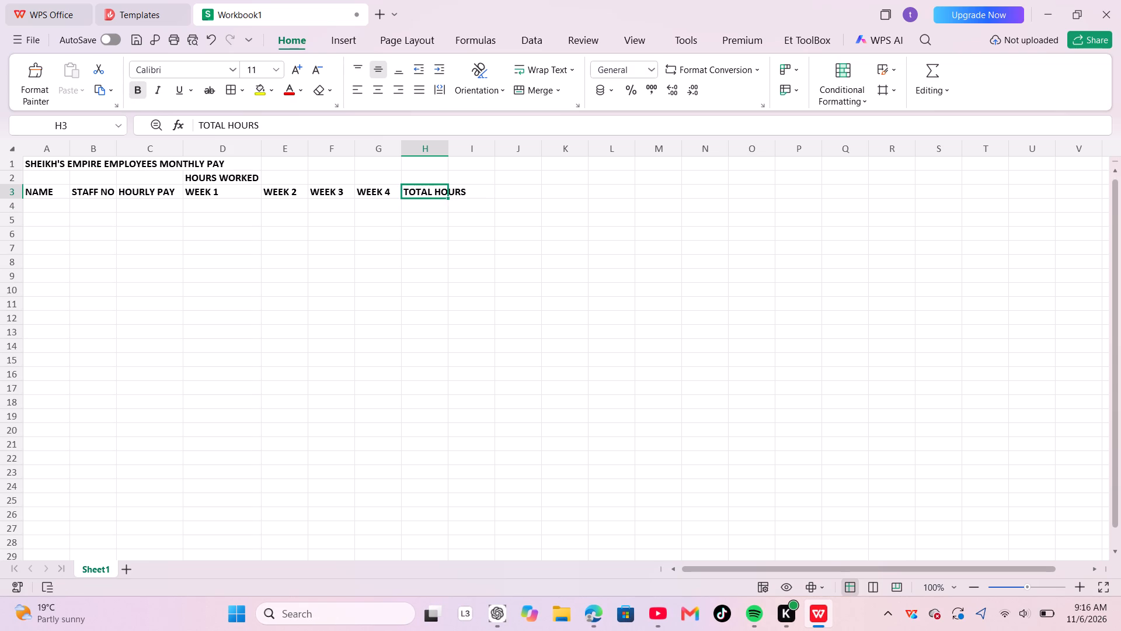
Widen column H by auto-fitting its width to the TOTAL HOURS header.
left_click_drag(448, 147, 454, 143)
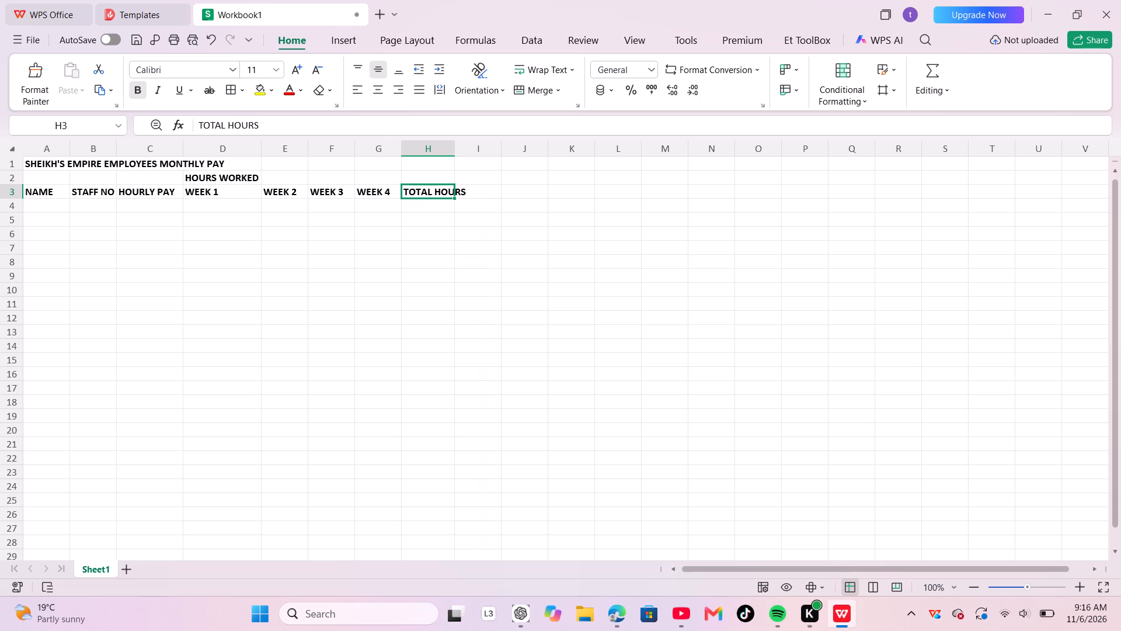
right_click(454, 143)
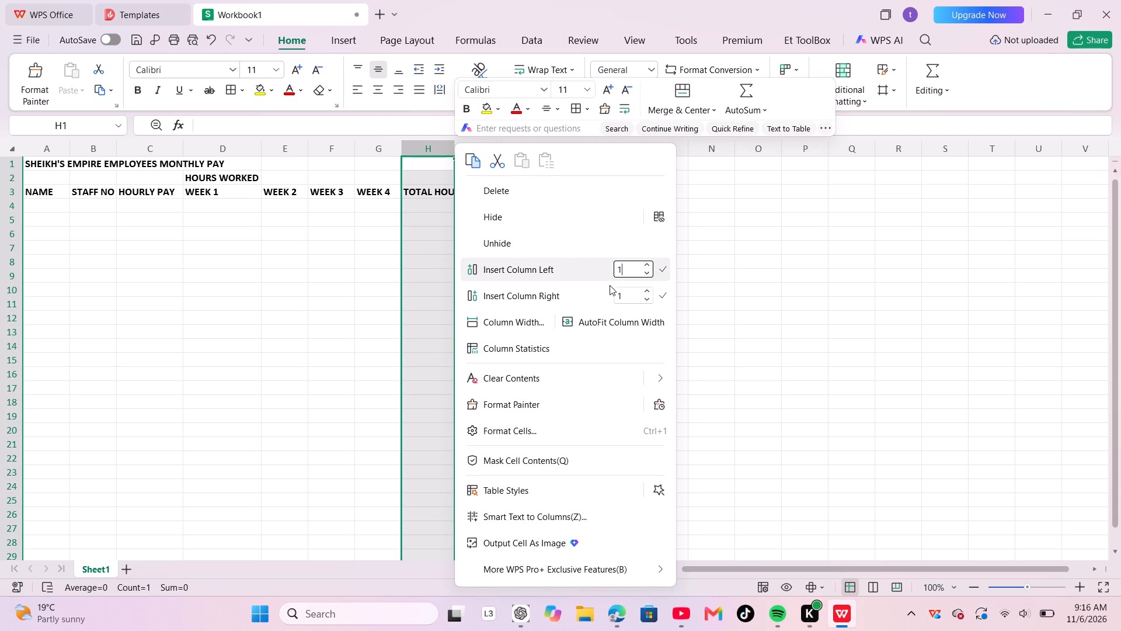
left_click(643, 316)
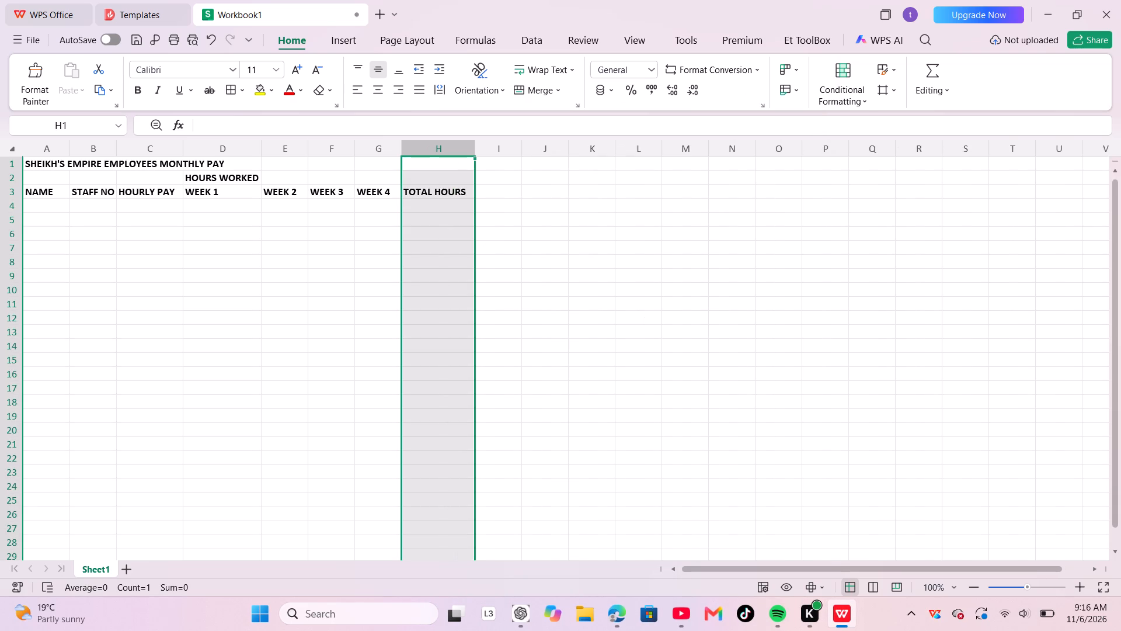
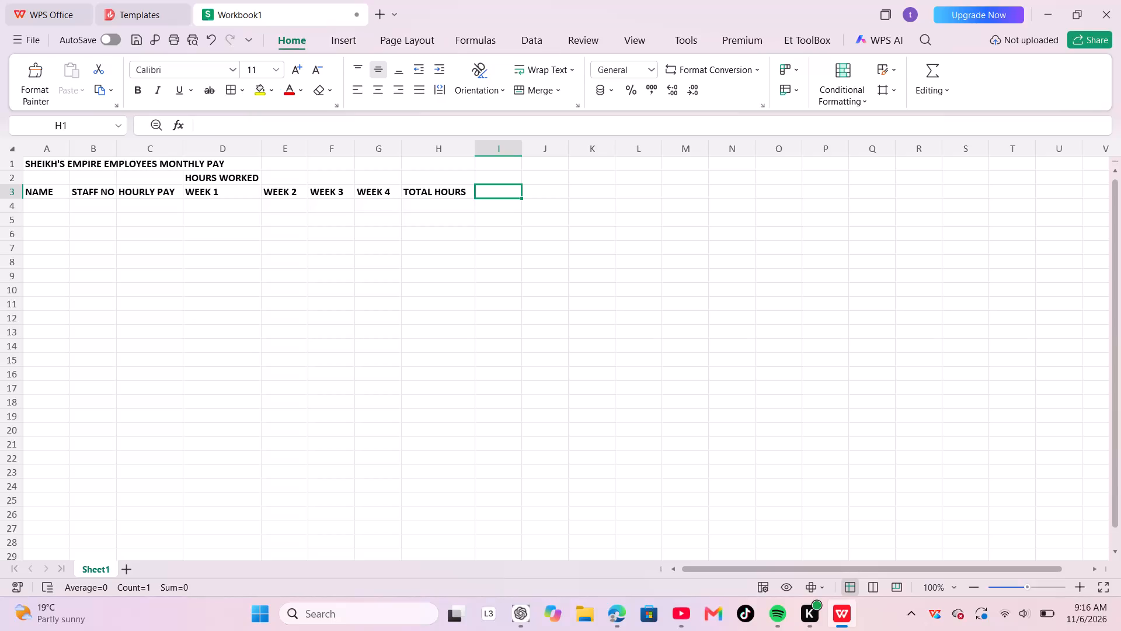
Enter the header MONTHLY PAY in cell I3, beside TOTAL HOURS, and make it bold.
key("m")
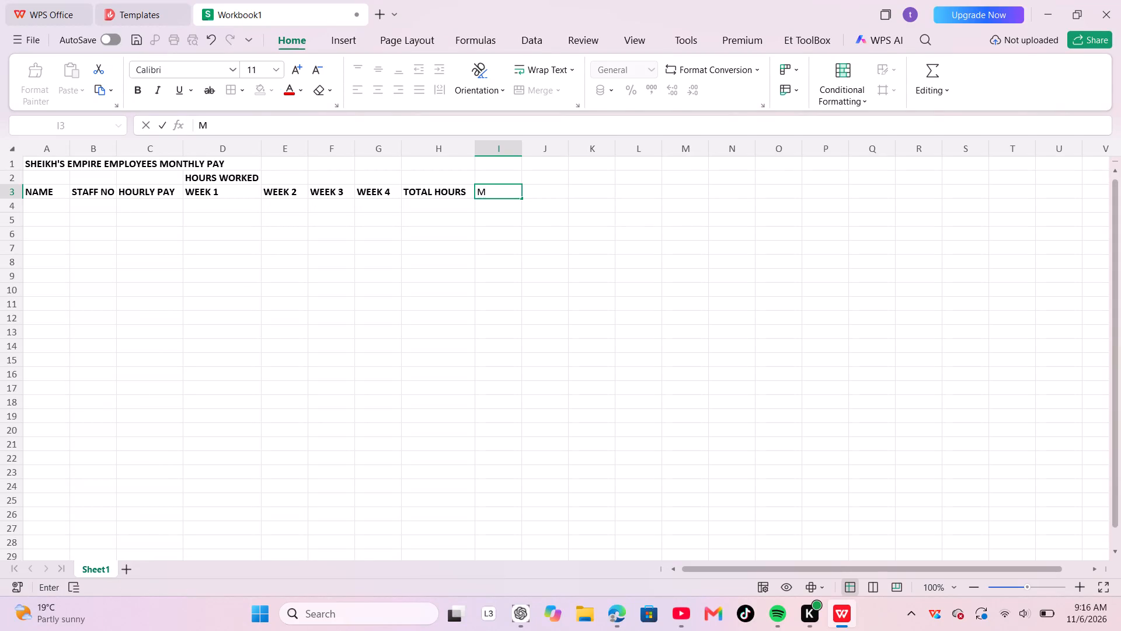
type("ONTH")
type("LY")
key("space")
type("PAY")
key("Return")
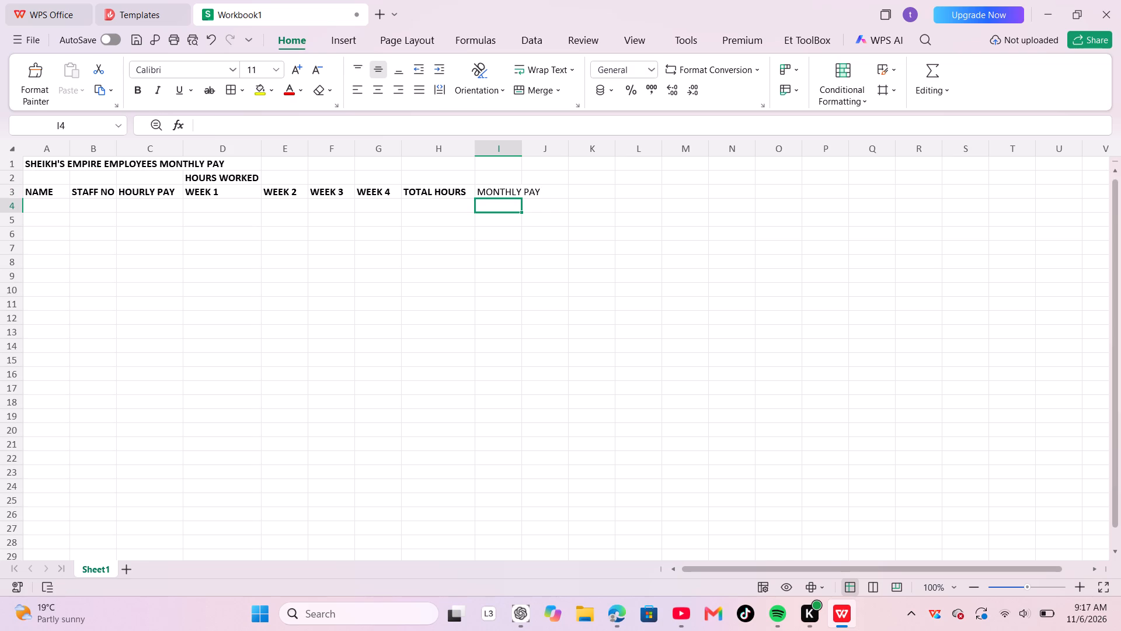
left_click(496, 192)
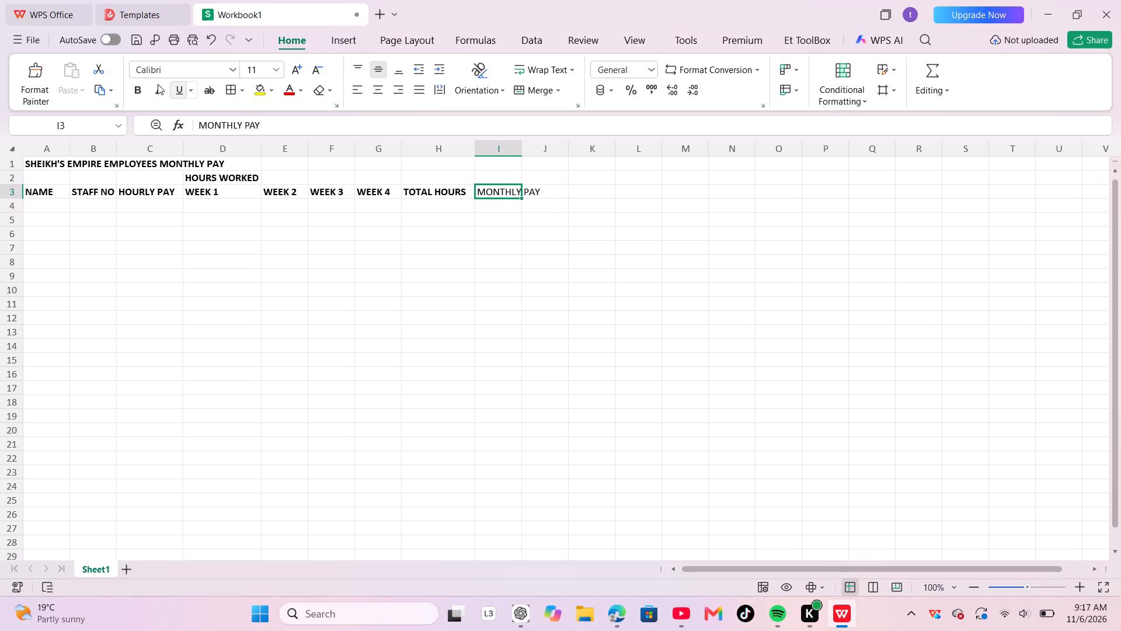
left_click(131, 91)
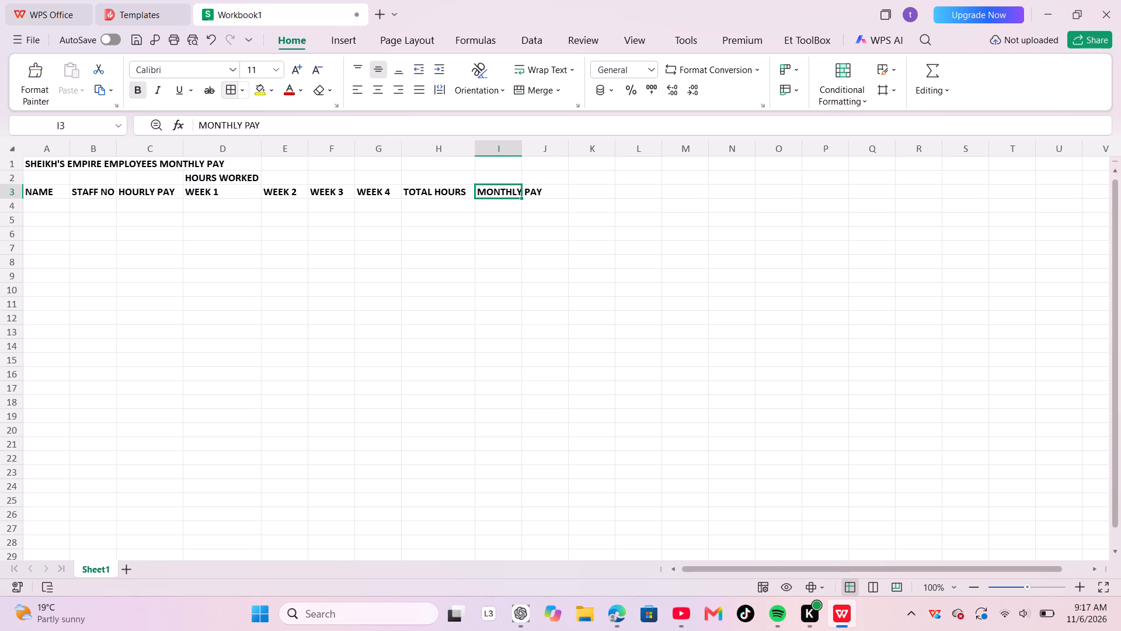
Widen column I by auto-fitting its width to the MONTHLY PAY header.
right_click(523, 153)
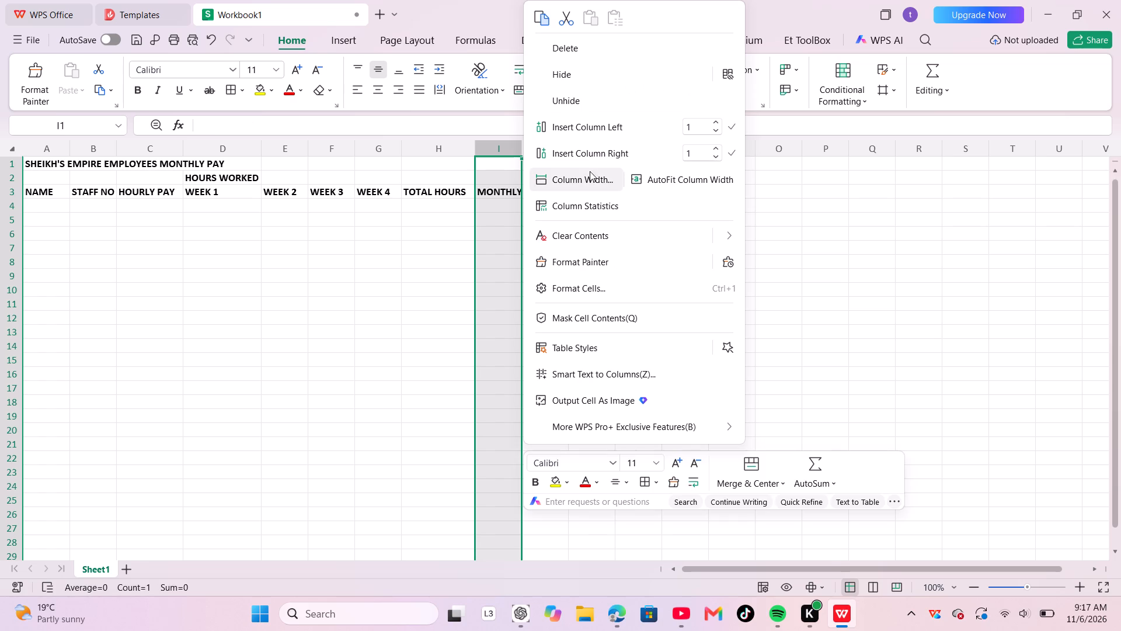
left_click(644, 178)
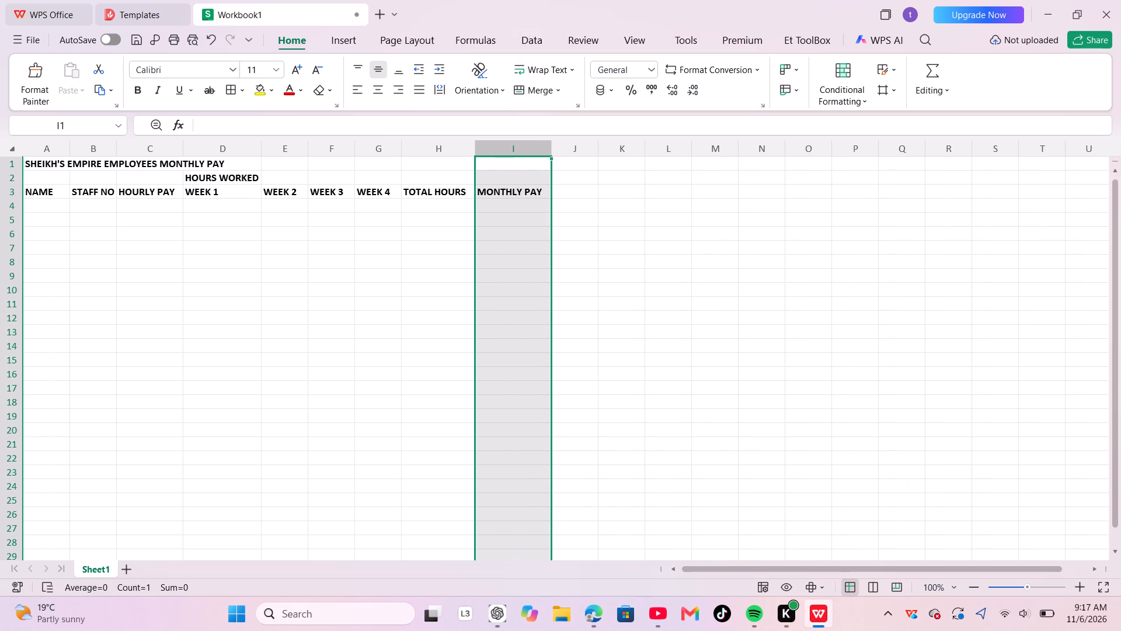
left_click(523, 265)
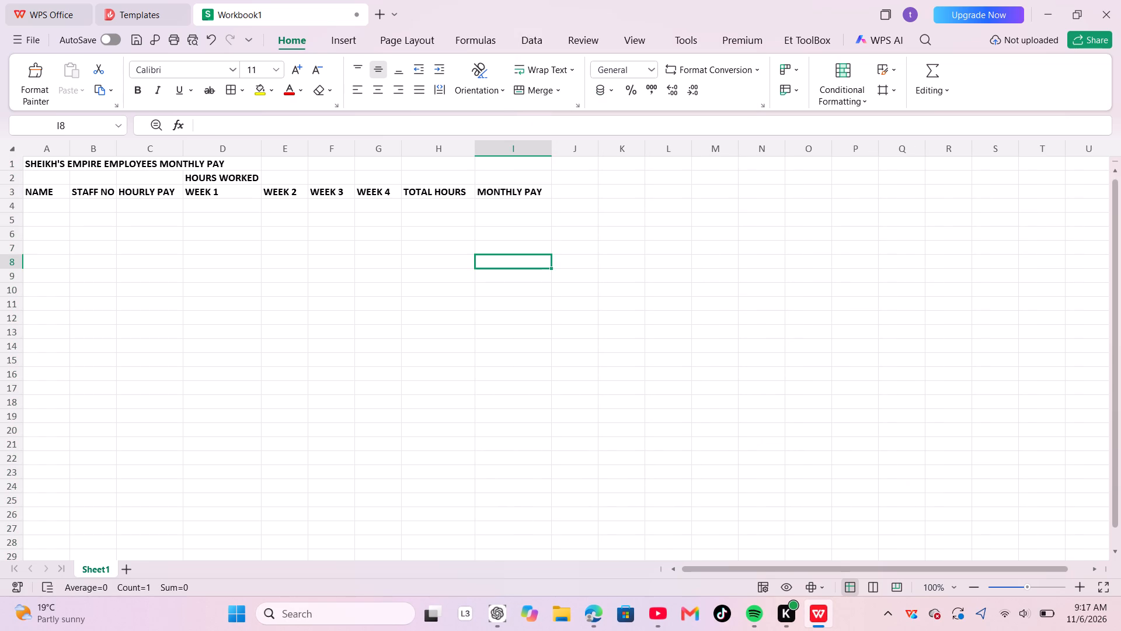
Shade the header row from A3 to I3 with the lightest green theme fill colour.
left_click(37, 204)
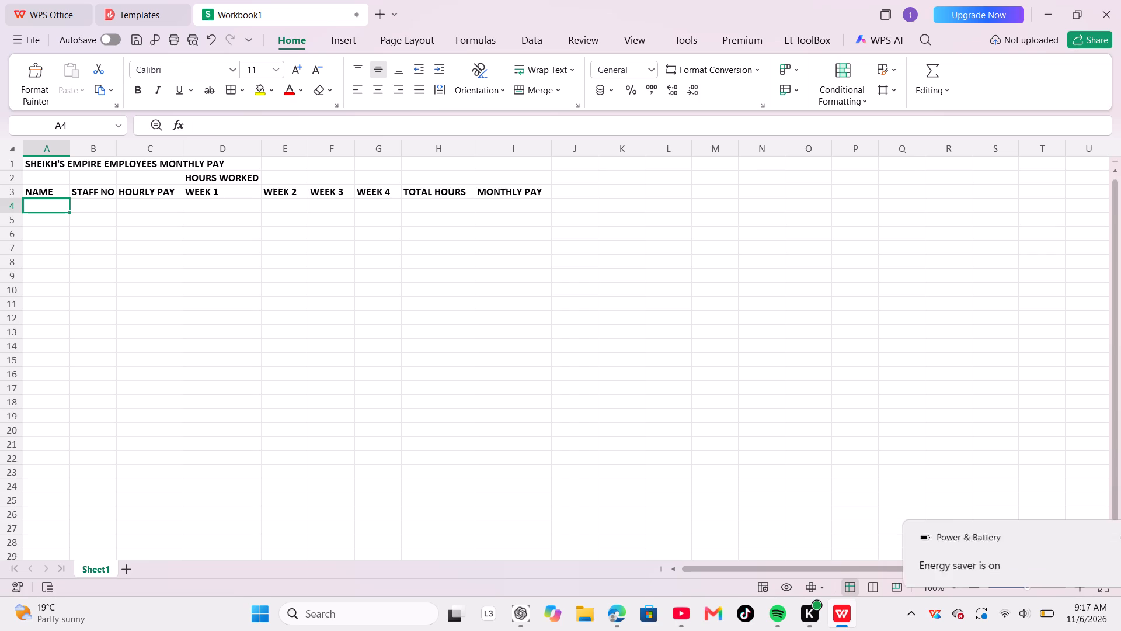
left_click_drag(32, 190, 308, 193)
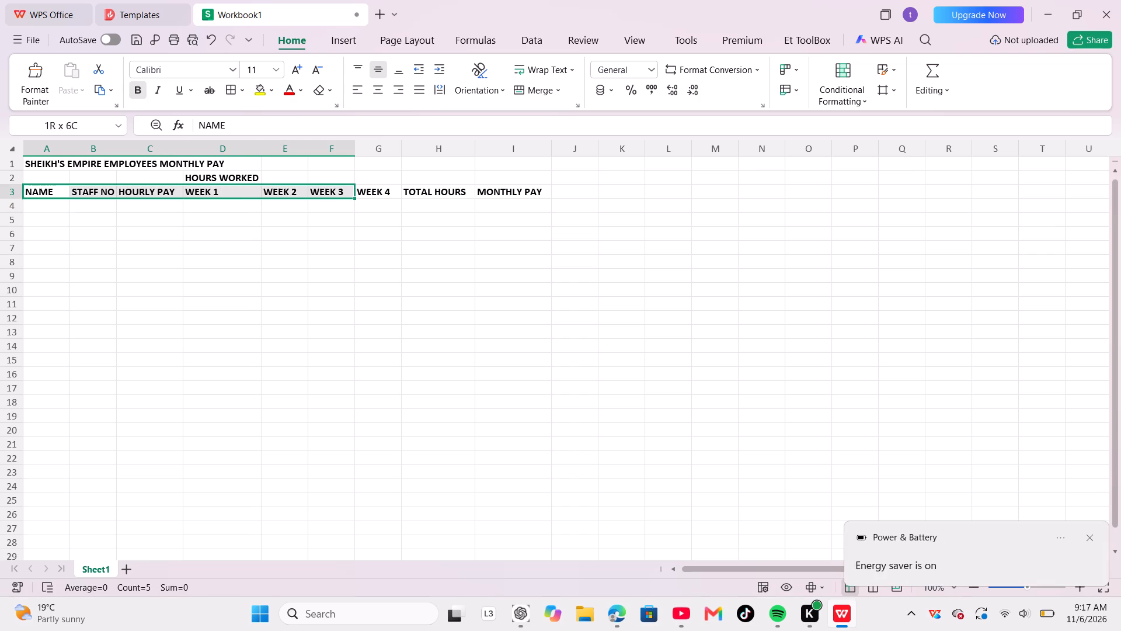
left_click_drag(308, 193, 513, 190)
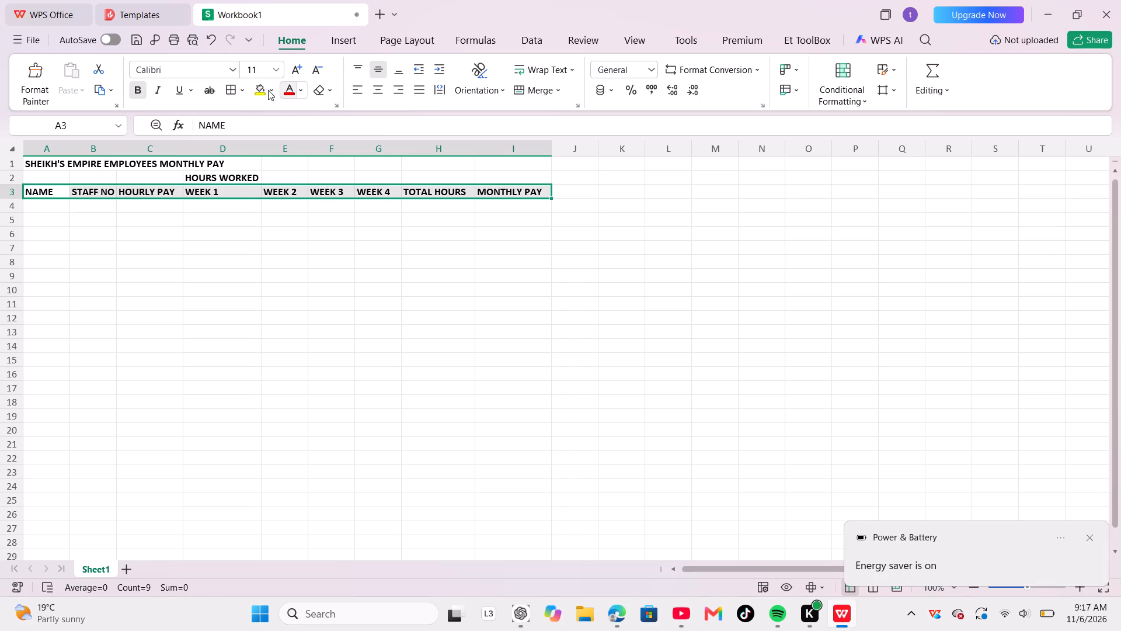
left_click(271, 89)
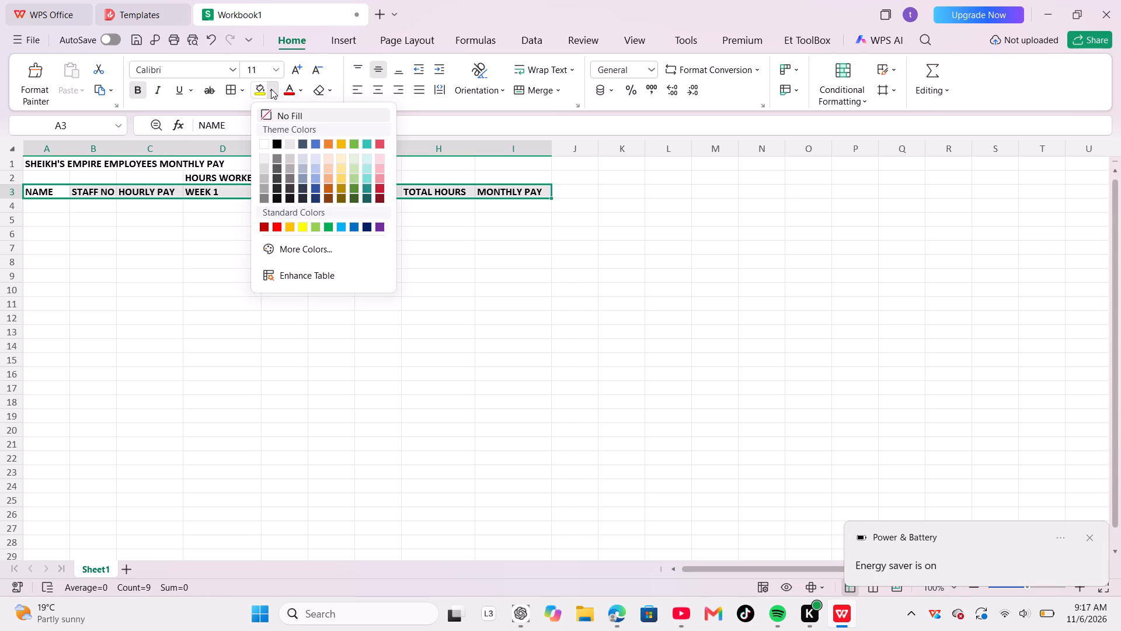
left_click(352, 154)
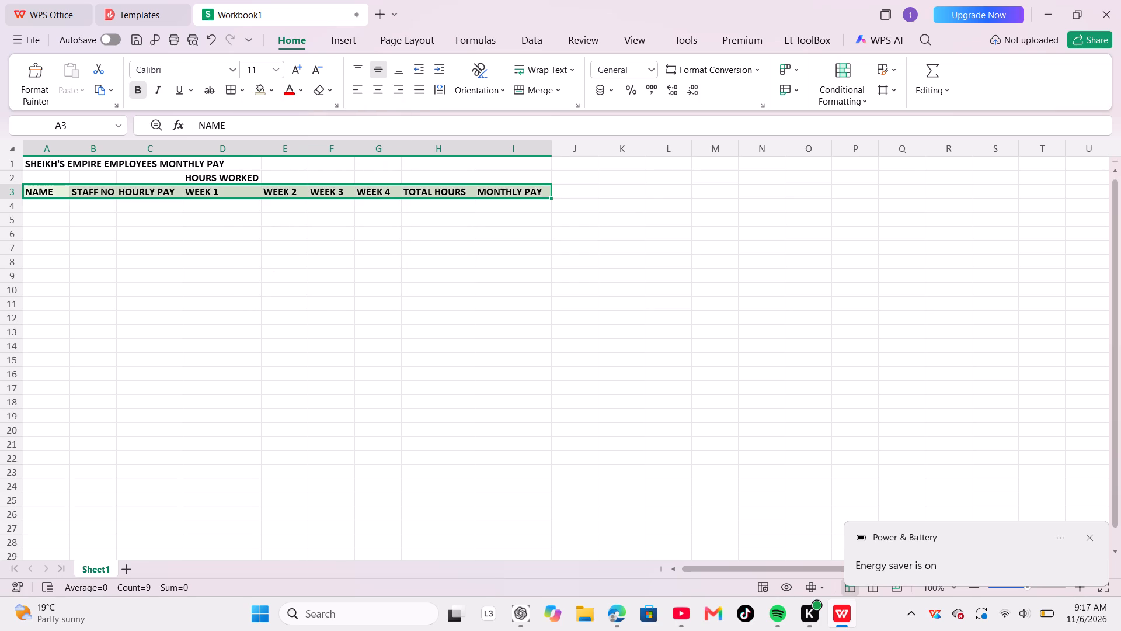
left_click(353, 226)
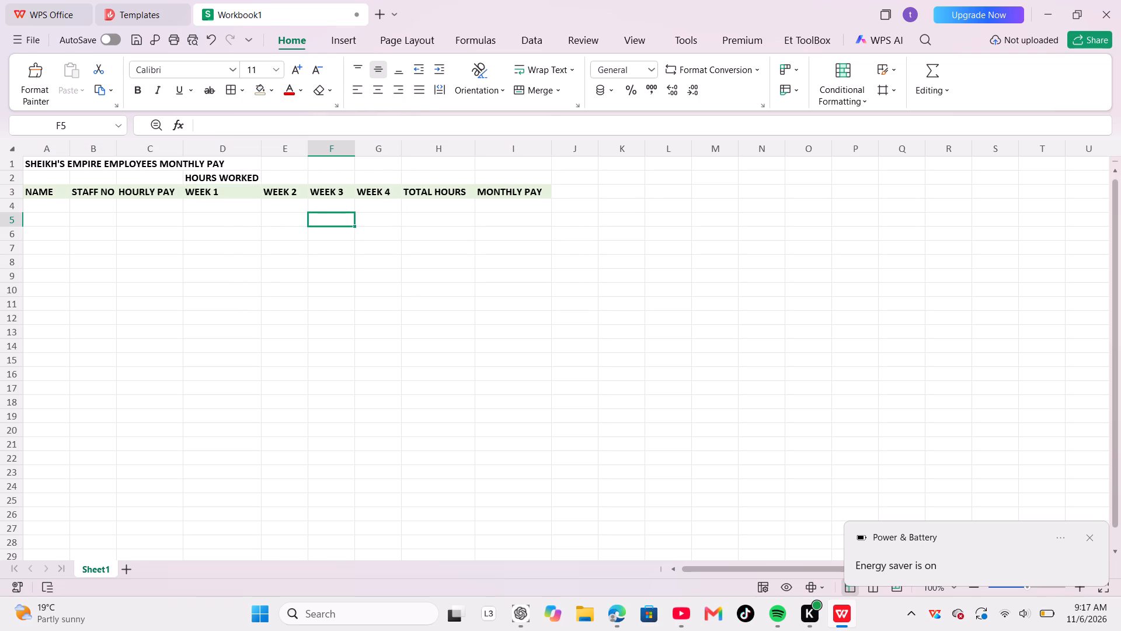
Change the header in cell A3 to NAMES.
left_click(40, 205)
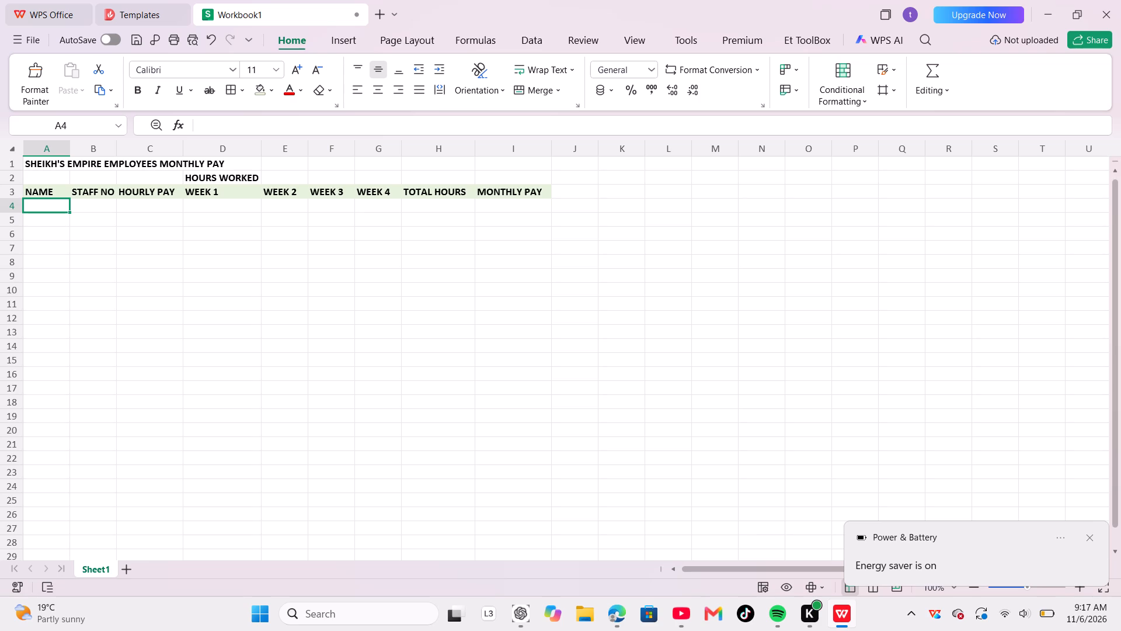
left_click(55, 193)
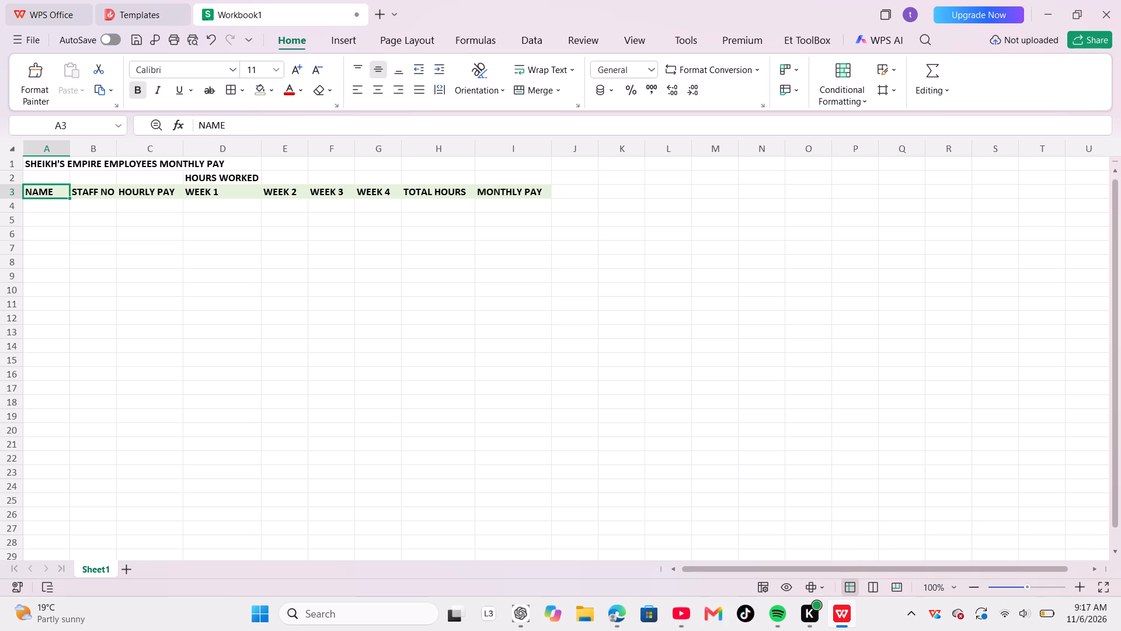
left_click(230, 126)
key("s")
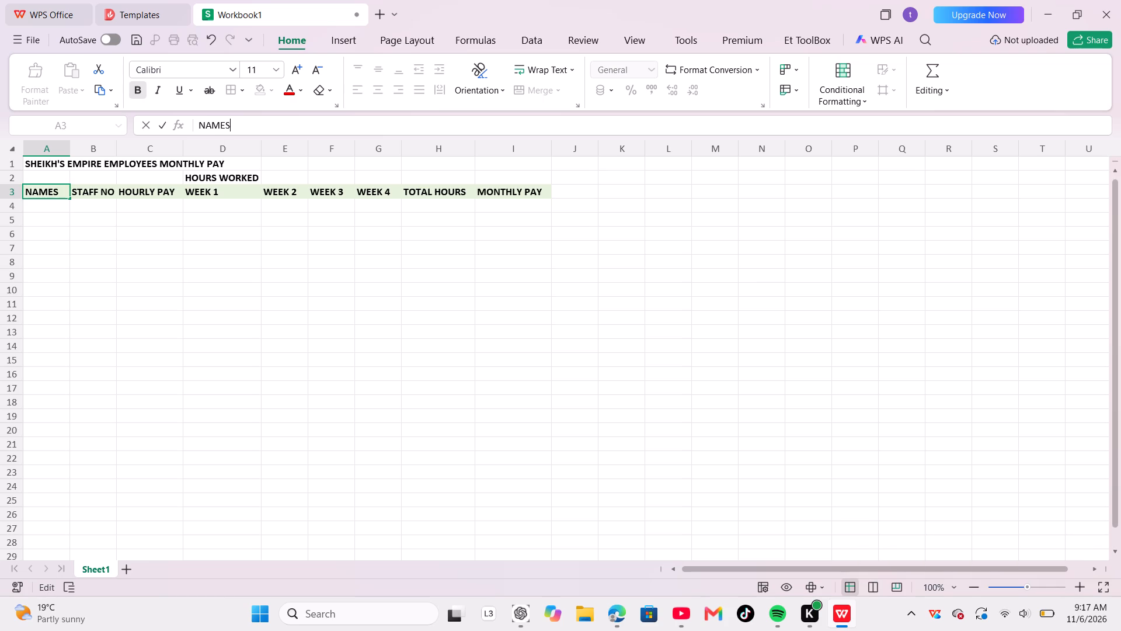
key("Return")
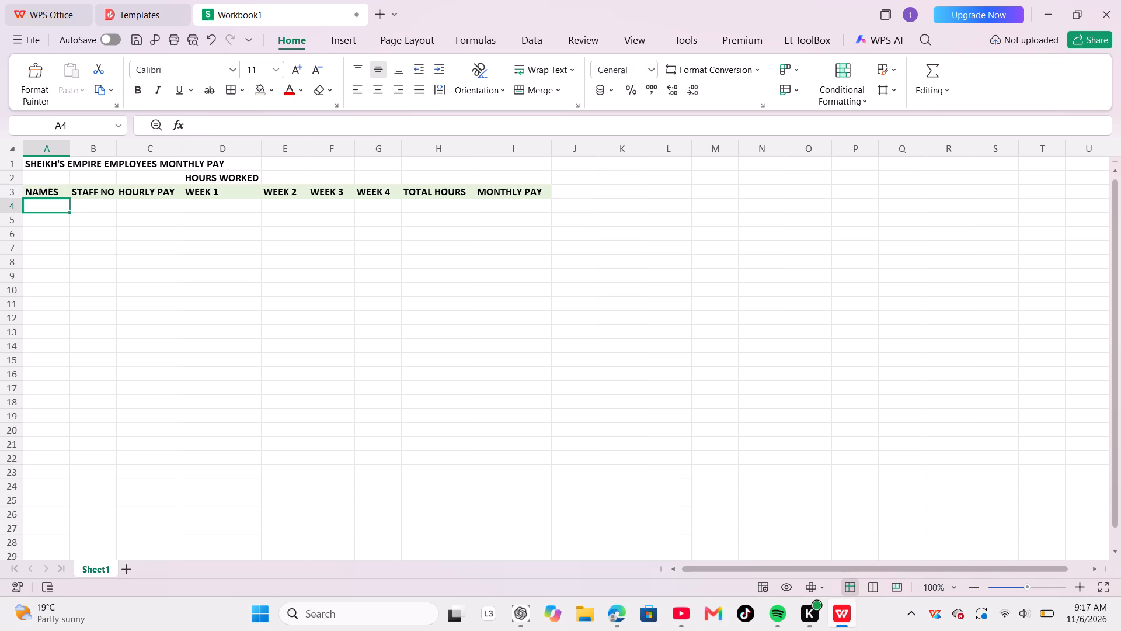
Enter the full names of the first two employees in cells A4 and A5 under NAMES.
left_click(60, 205)
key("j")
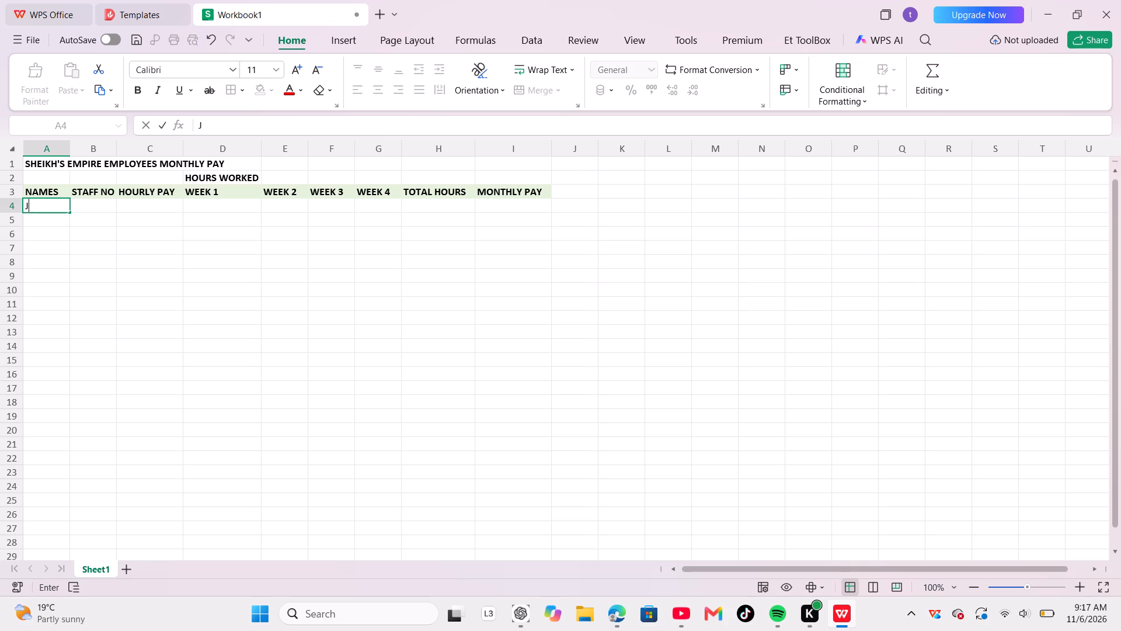
key("BackSpace")
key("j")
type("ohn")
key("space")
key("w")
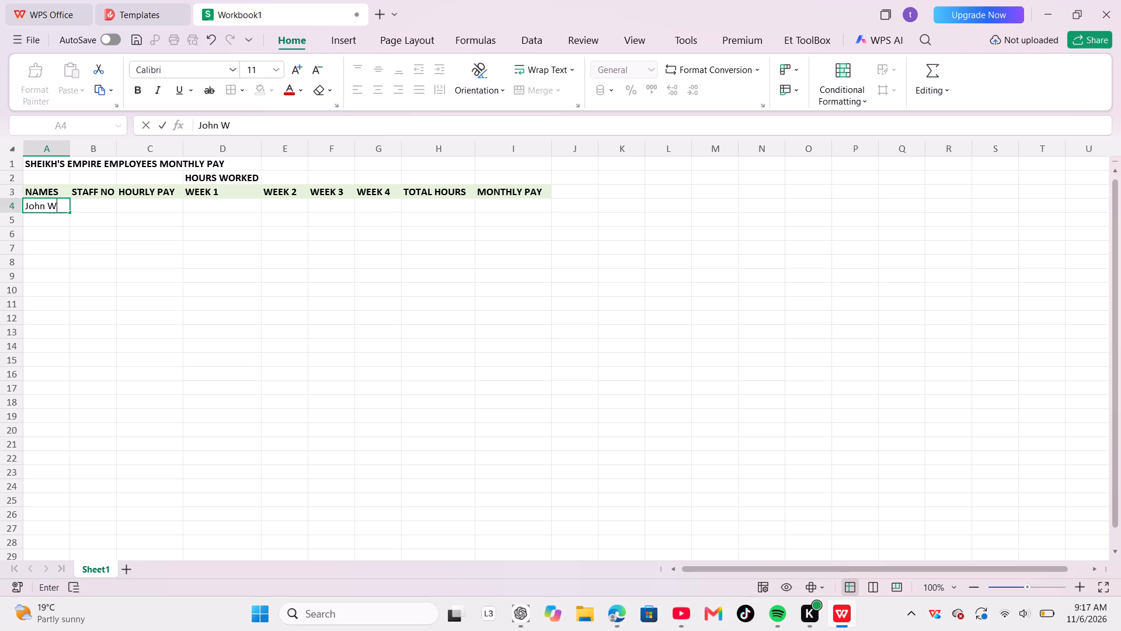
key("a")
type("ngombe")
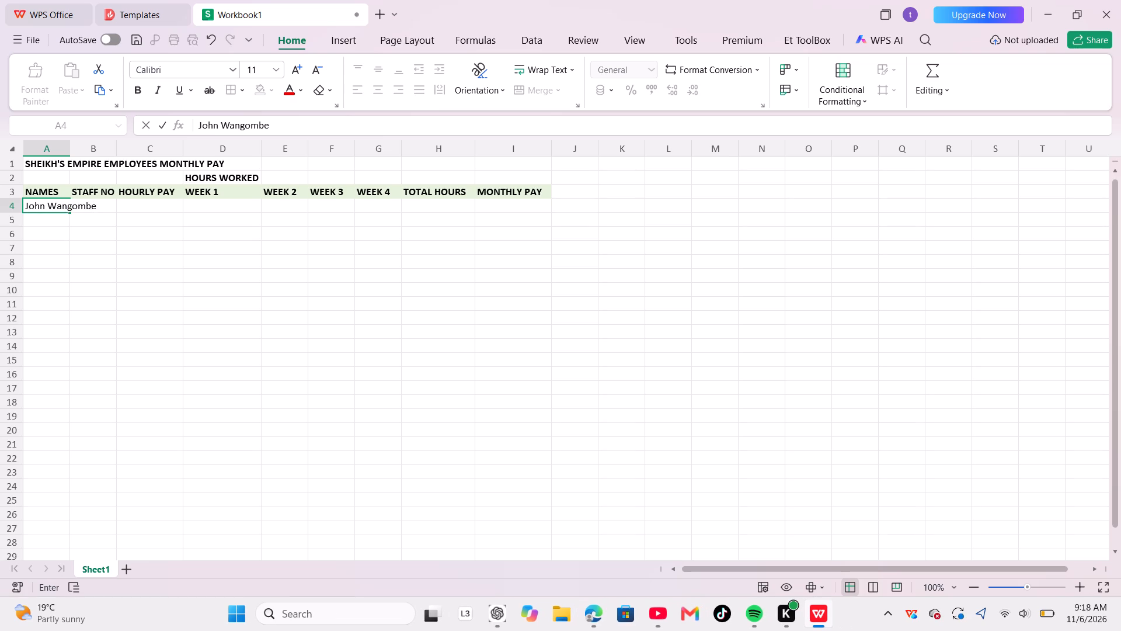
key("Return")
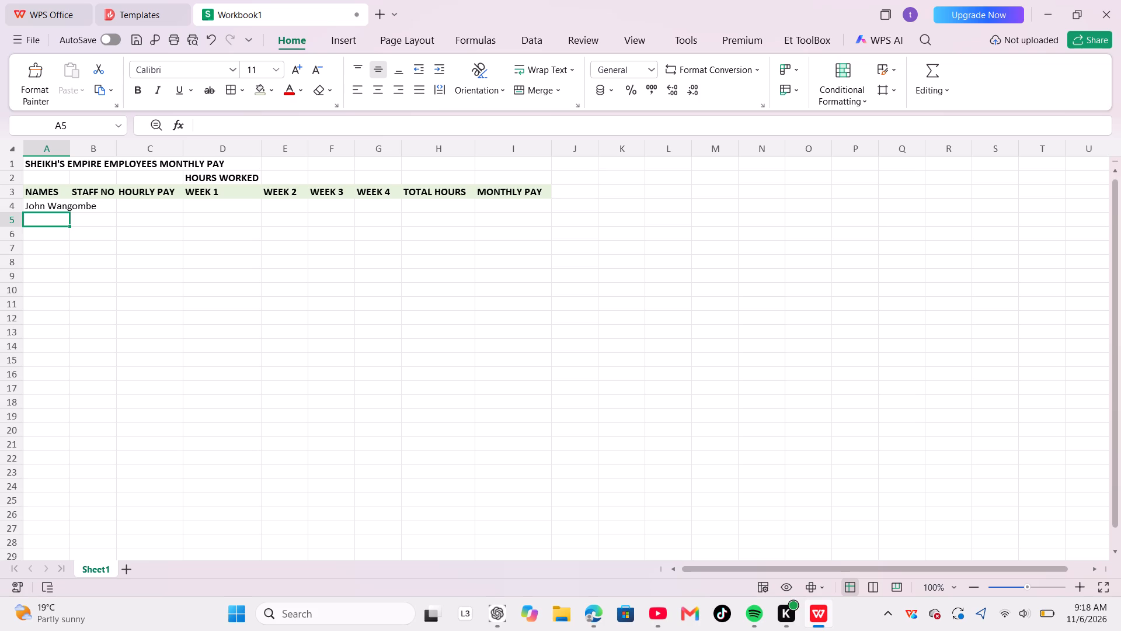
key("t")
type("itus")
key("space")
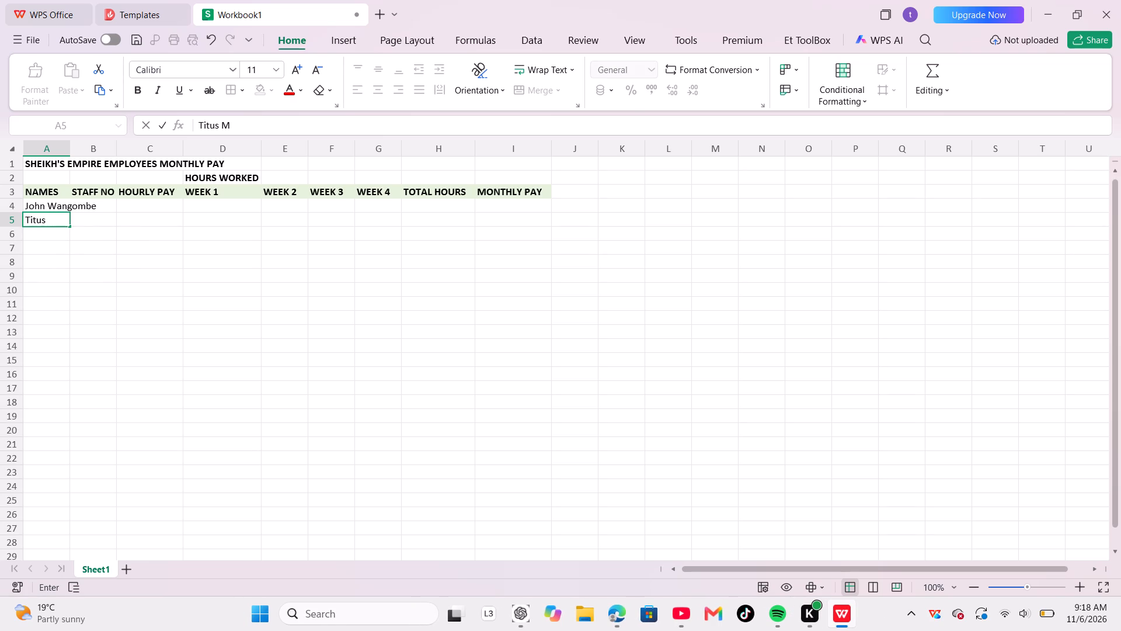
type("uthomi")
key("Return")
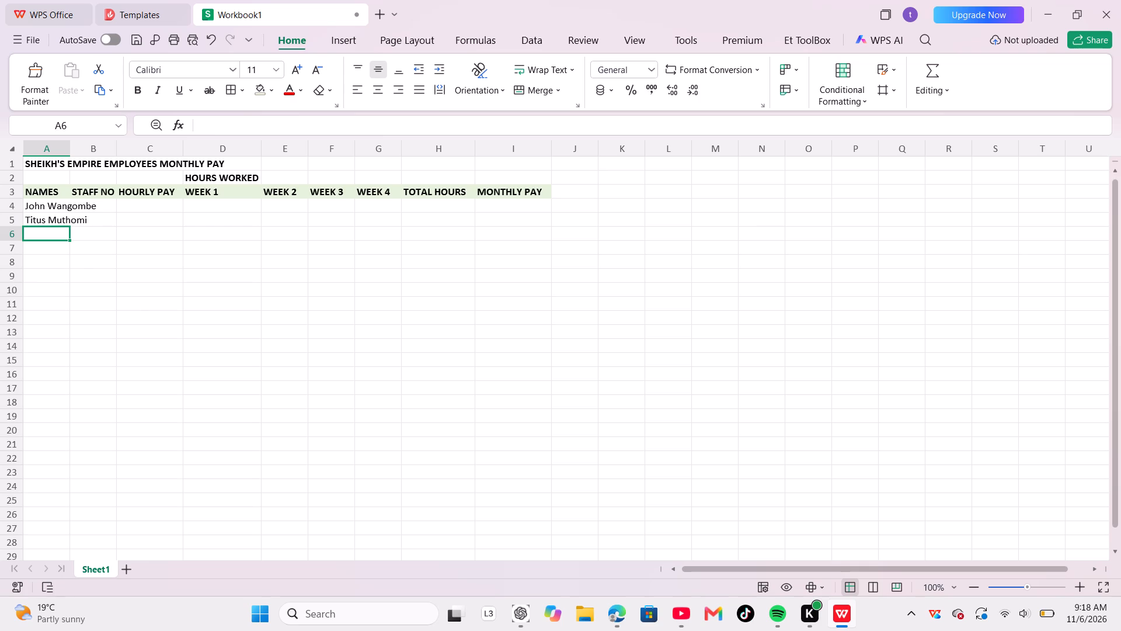
Enter the full names of three more employees in cells A6 to A8 under NAMES.
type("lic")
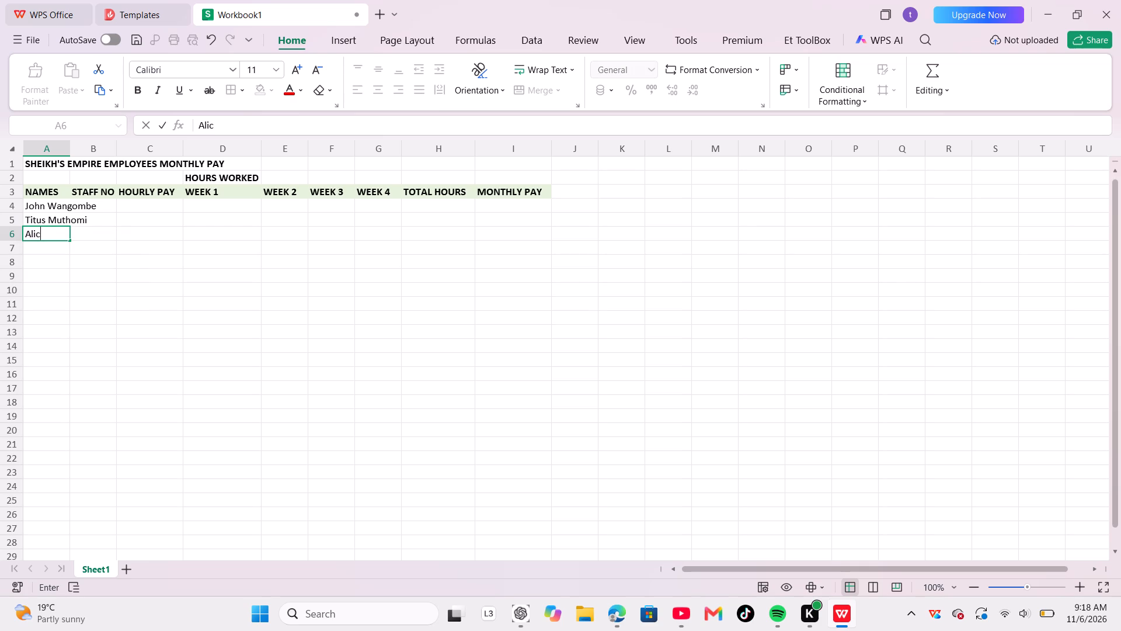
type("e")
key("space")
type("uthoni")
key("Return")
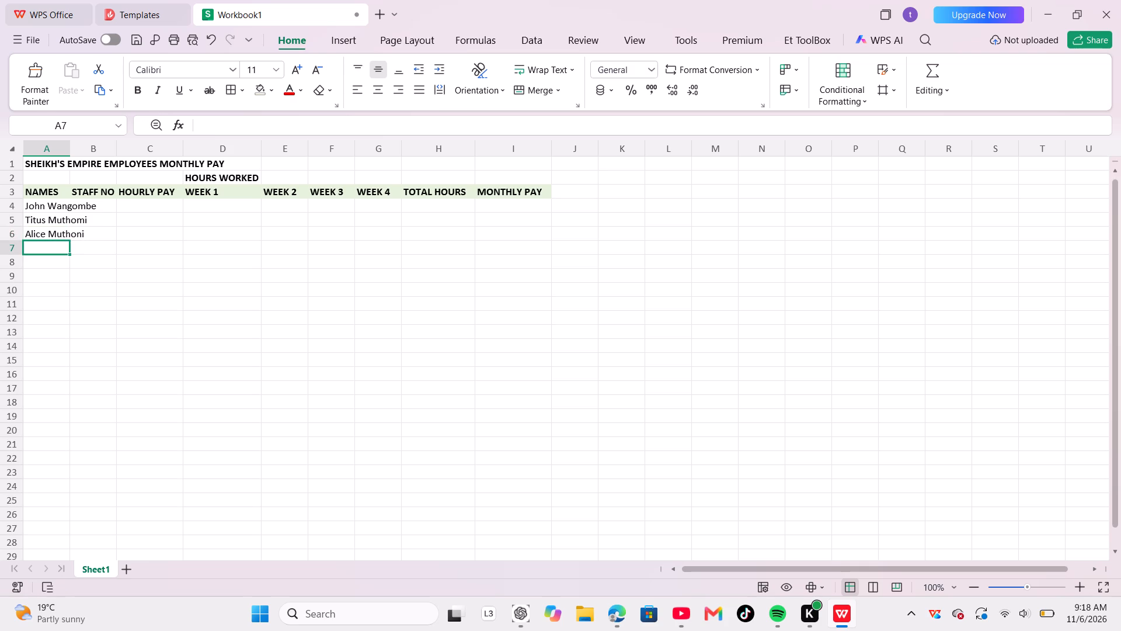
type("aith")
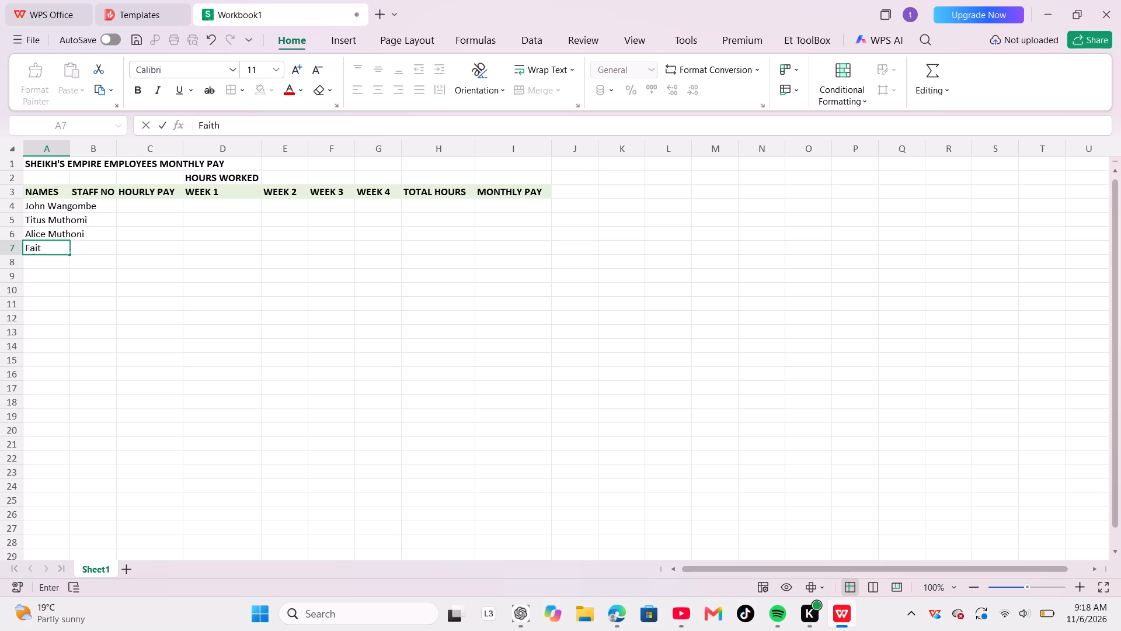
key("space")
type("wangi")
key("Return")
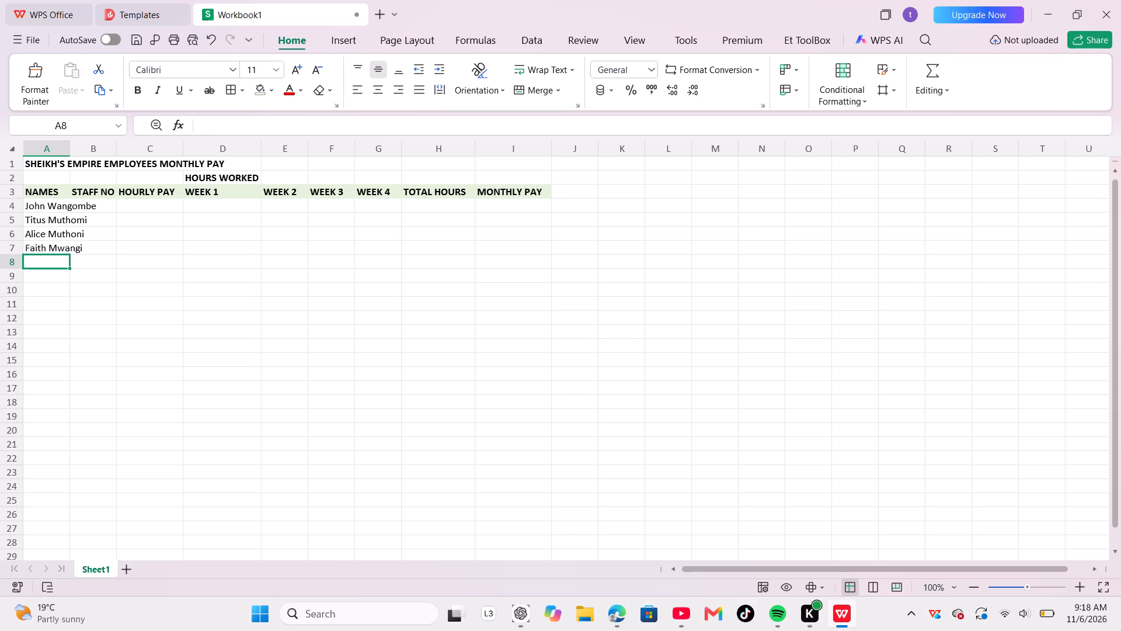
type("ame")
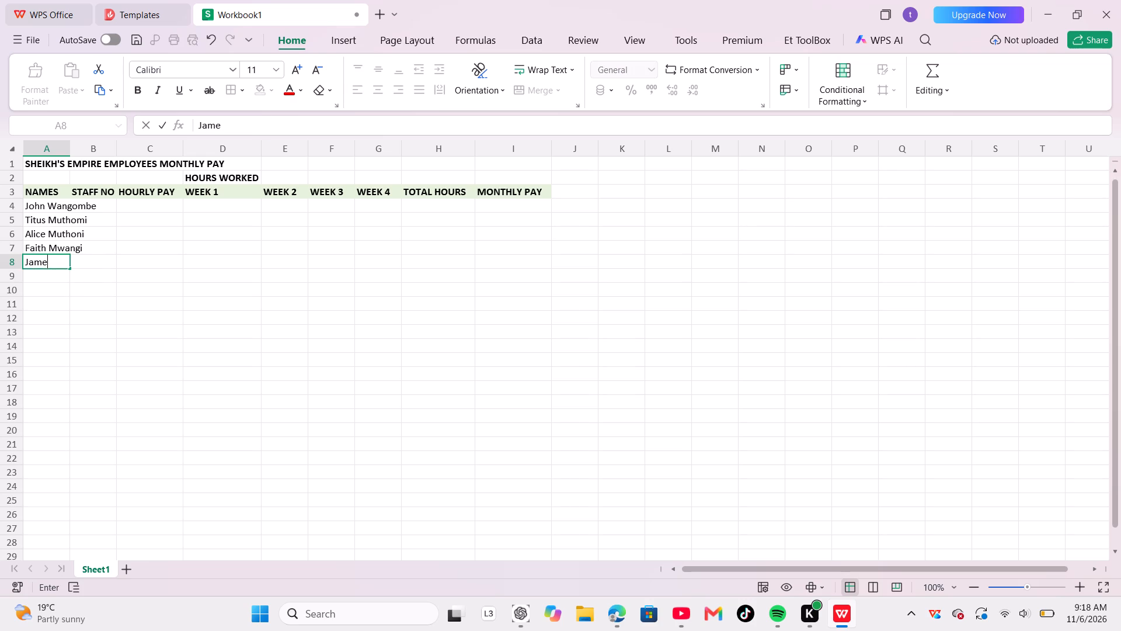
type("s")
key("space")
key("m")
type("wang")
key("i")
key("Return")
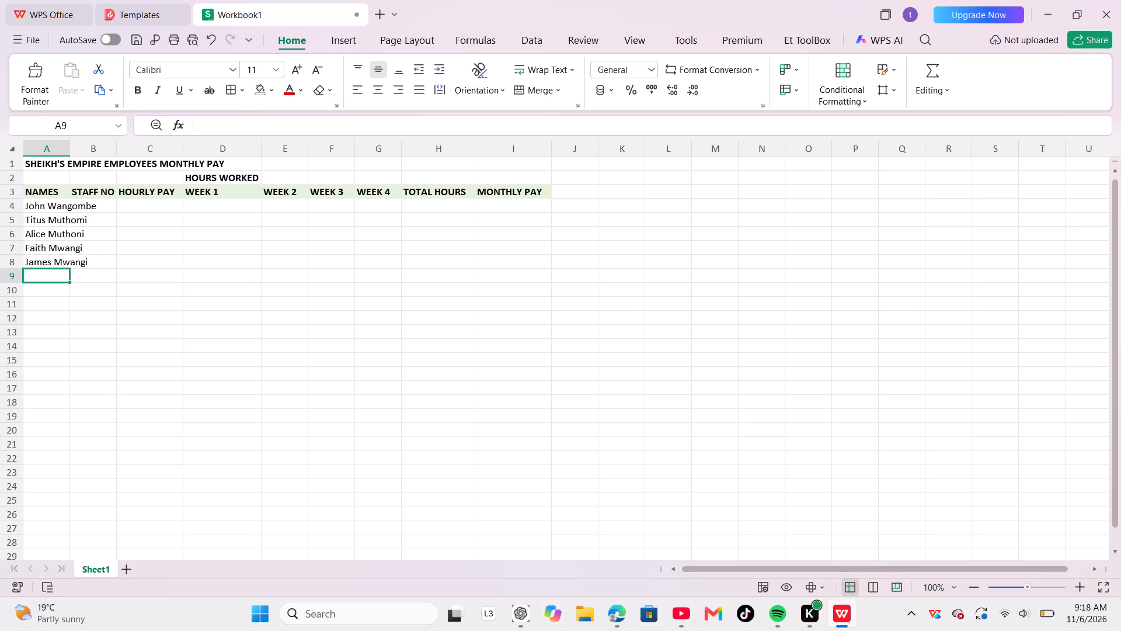
Enter the full names of the next two employees in cells A9 and A10 under NAMES.
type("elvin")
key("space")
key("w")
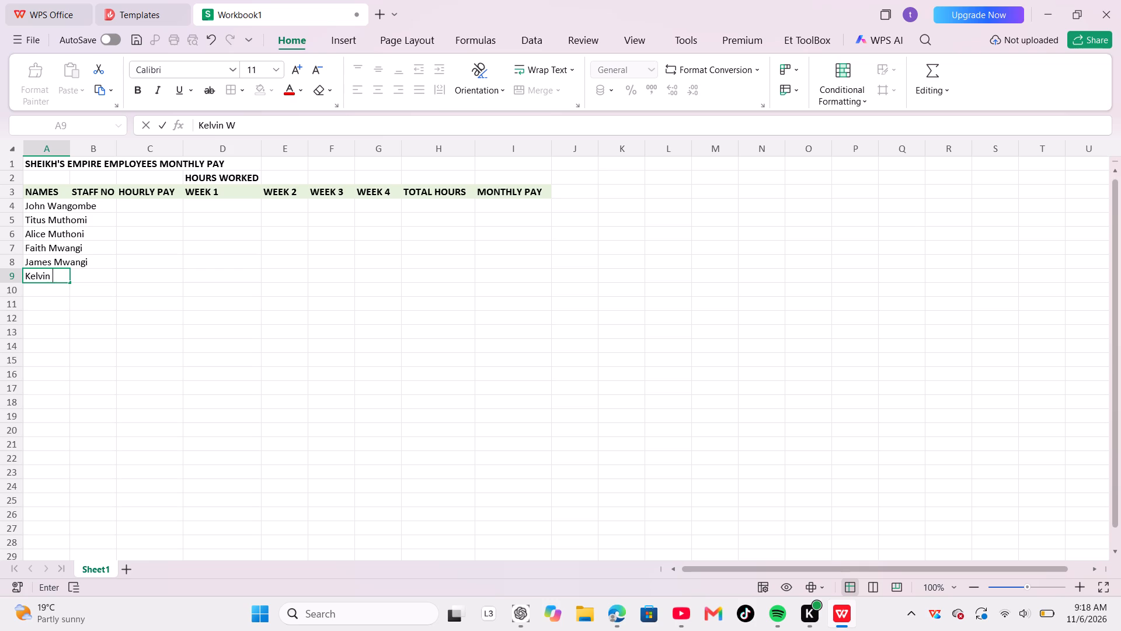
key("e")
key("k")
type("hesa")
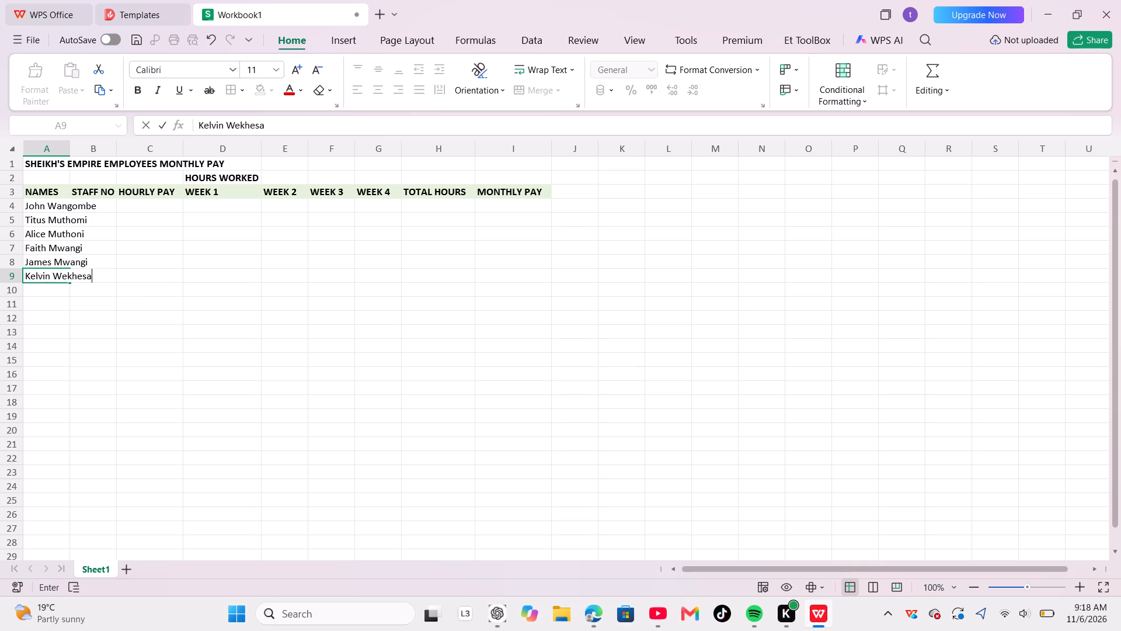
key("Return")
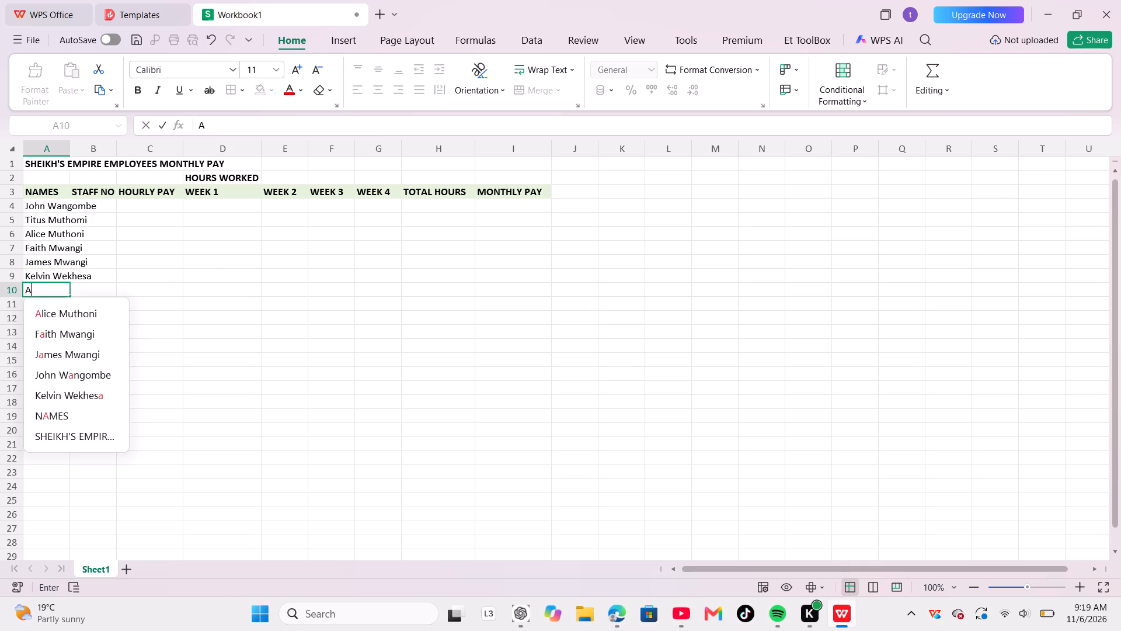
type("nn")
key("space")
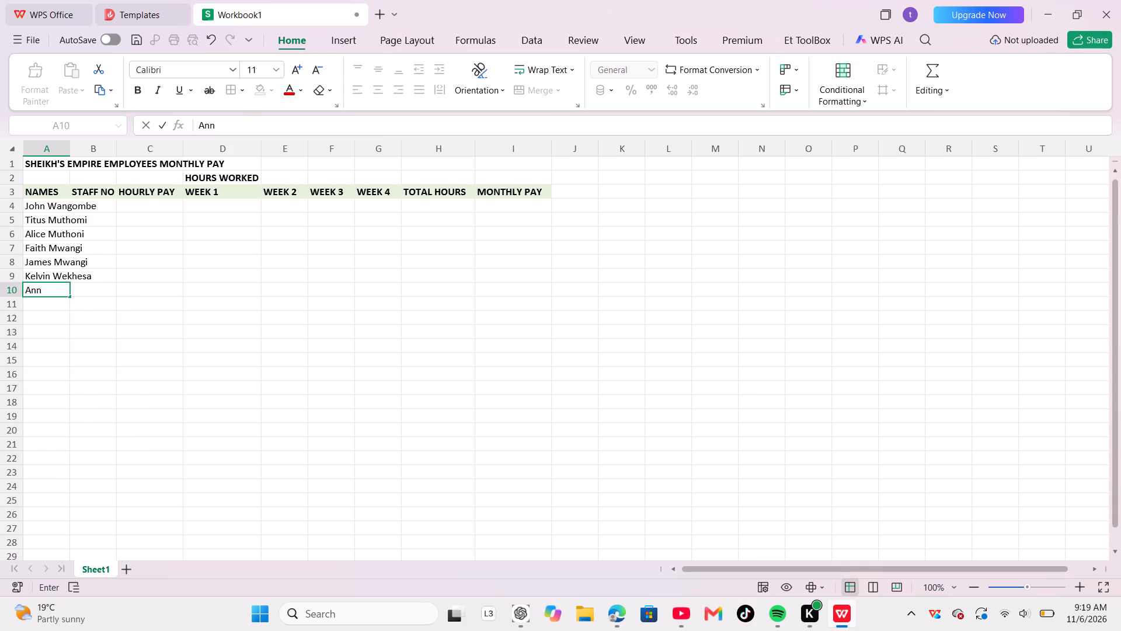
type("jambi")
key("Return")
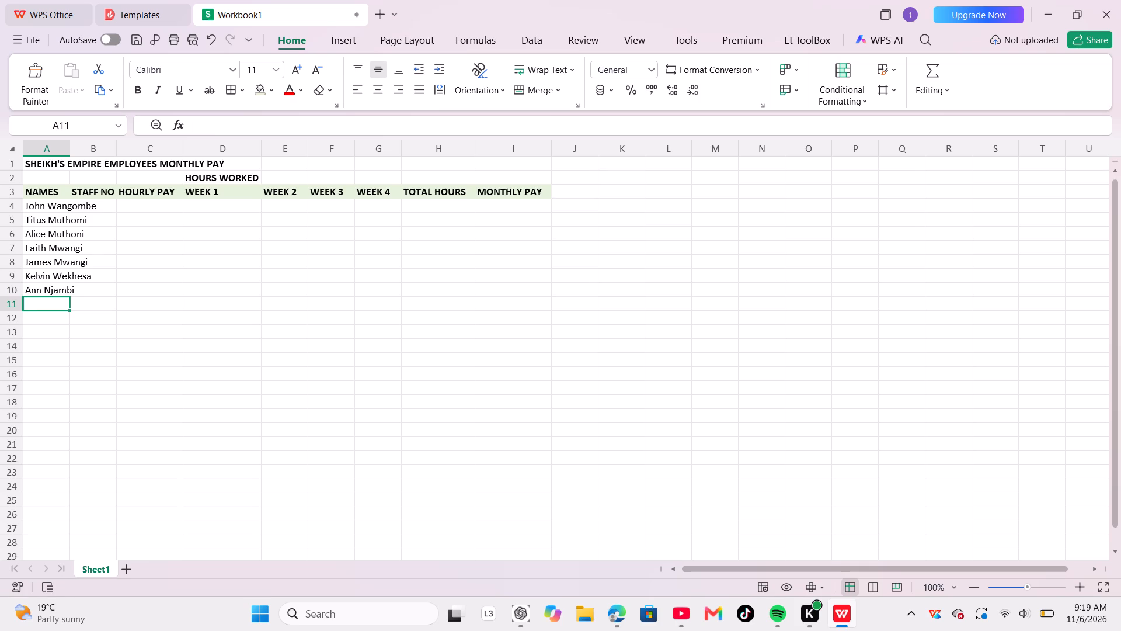
Enter the full names of two more employees in cells A11 and A12 under NAMES.
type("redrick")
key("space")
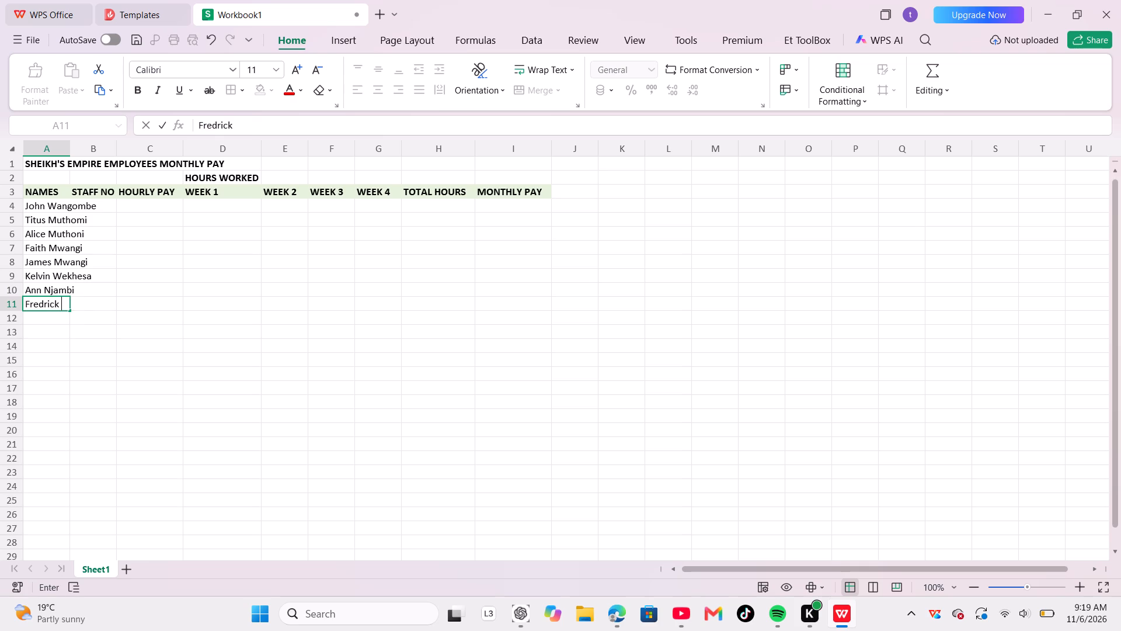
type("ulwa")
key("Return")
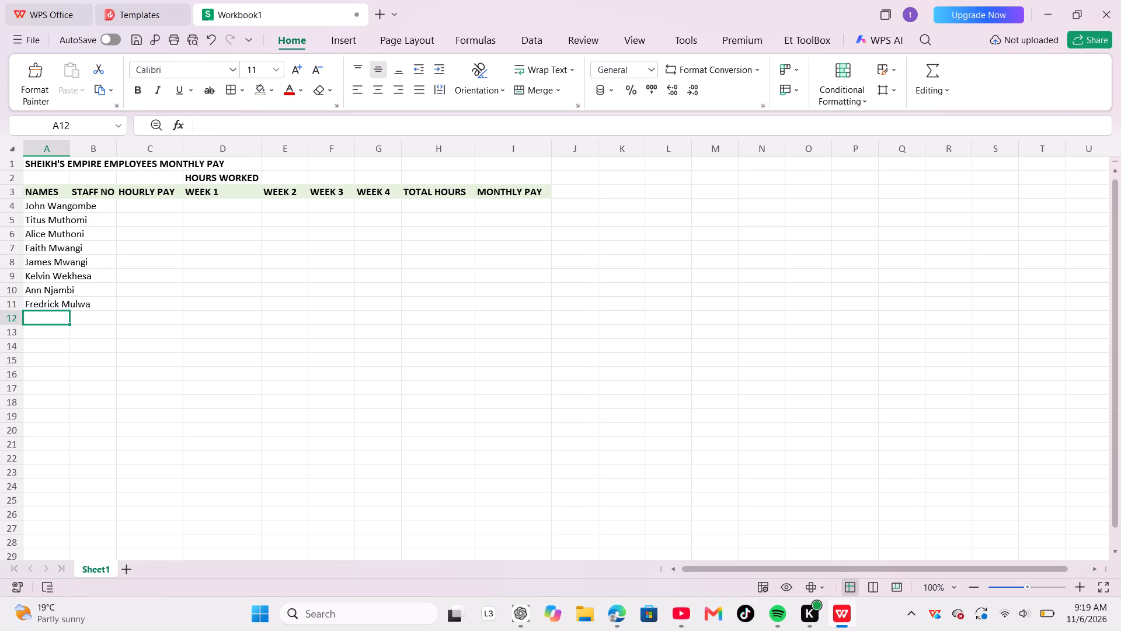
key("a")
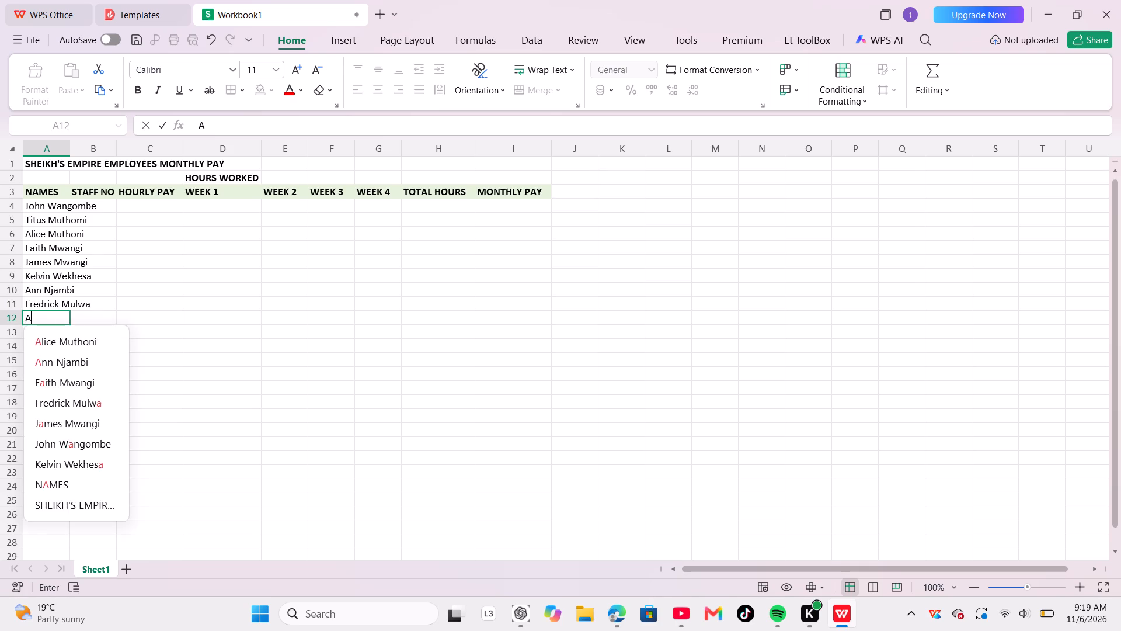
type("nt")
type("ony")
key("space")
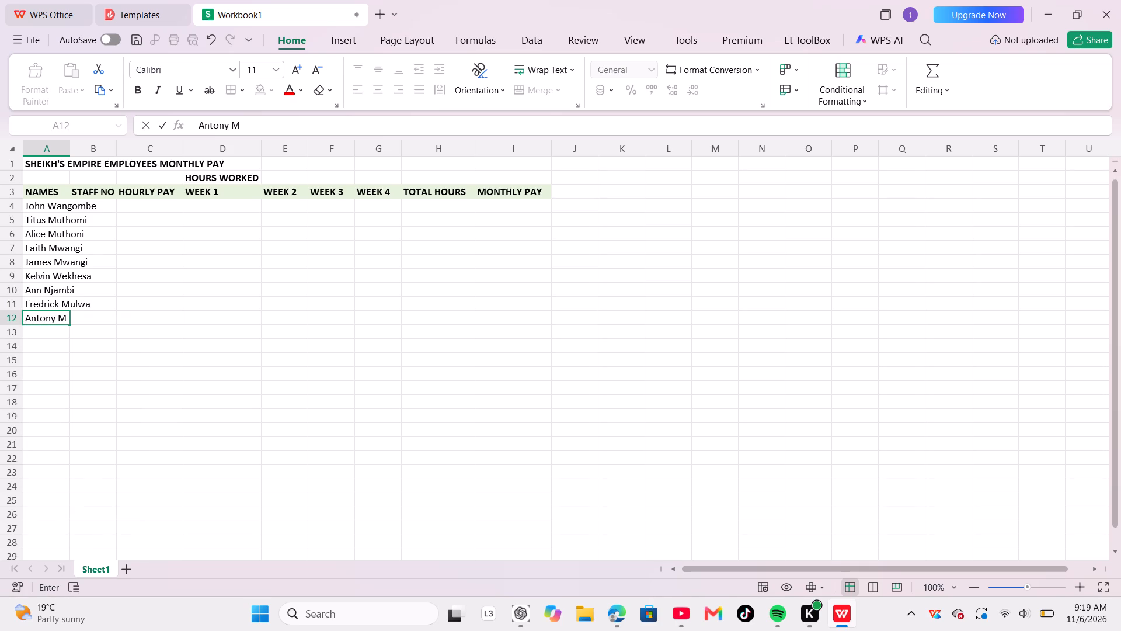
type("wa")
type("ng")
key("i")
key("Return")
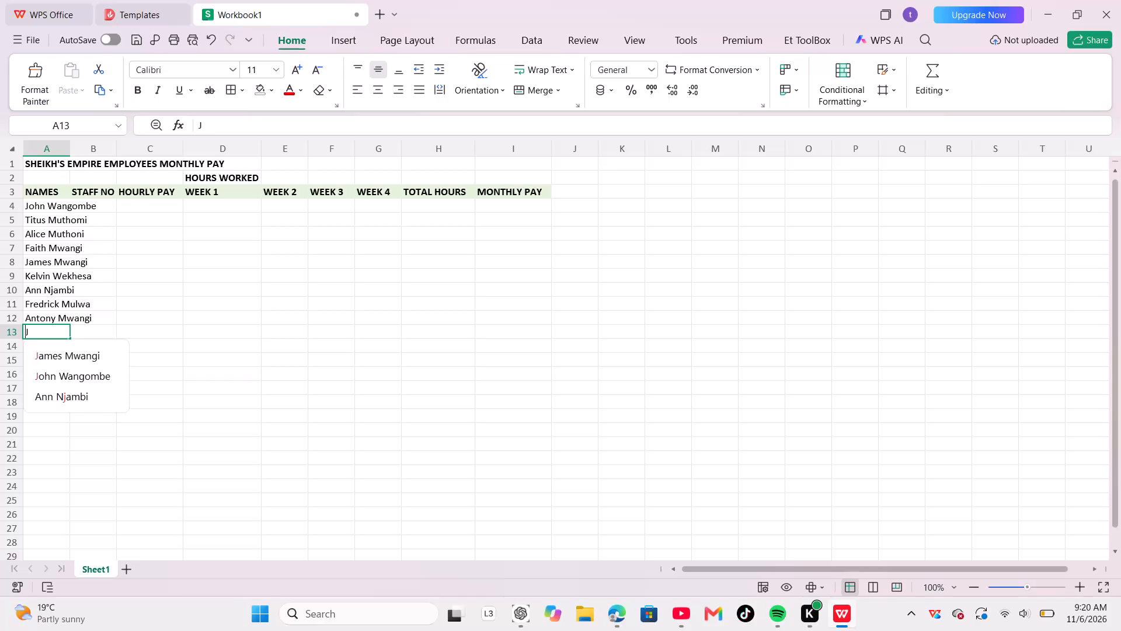
Enter the full names of two further employees in cells A13 and A14 of the NAMES column.
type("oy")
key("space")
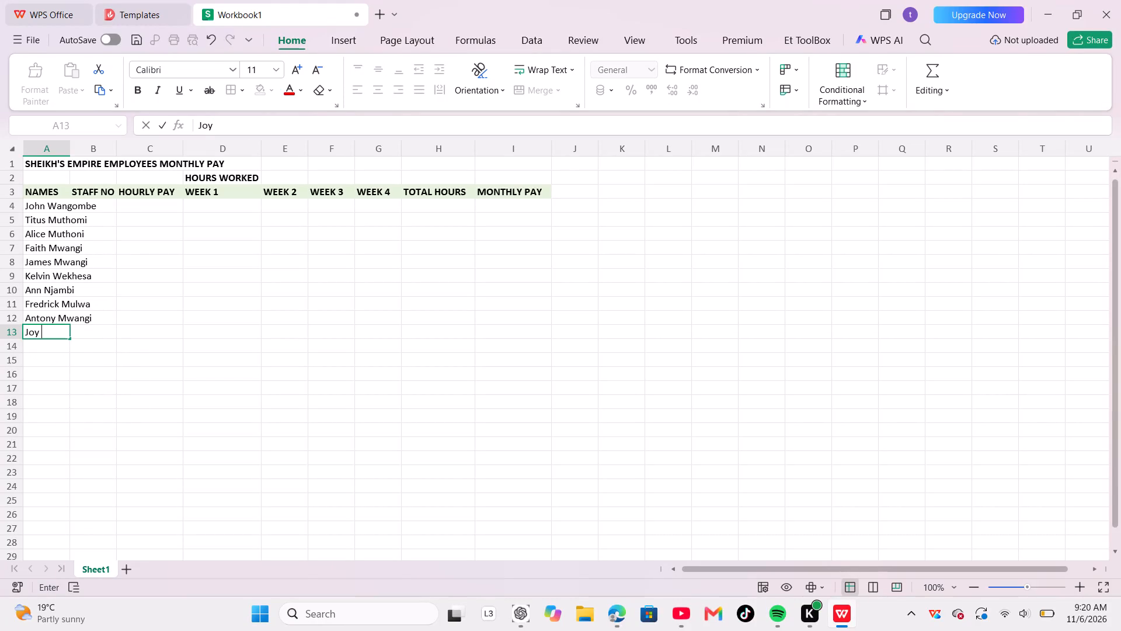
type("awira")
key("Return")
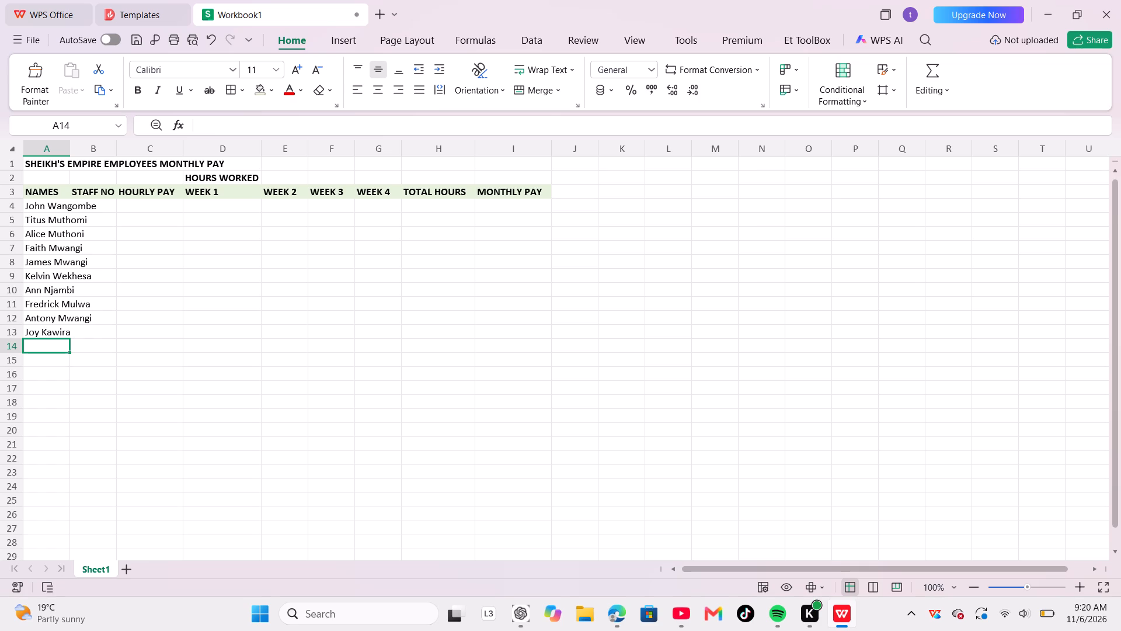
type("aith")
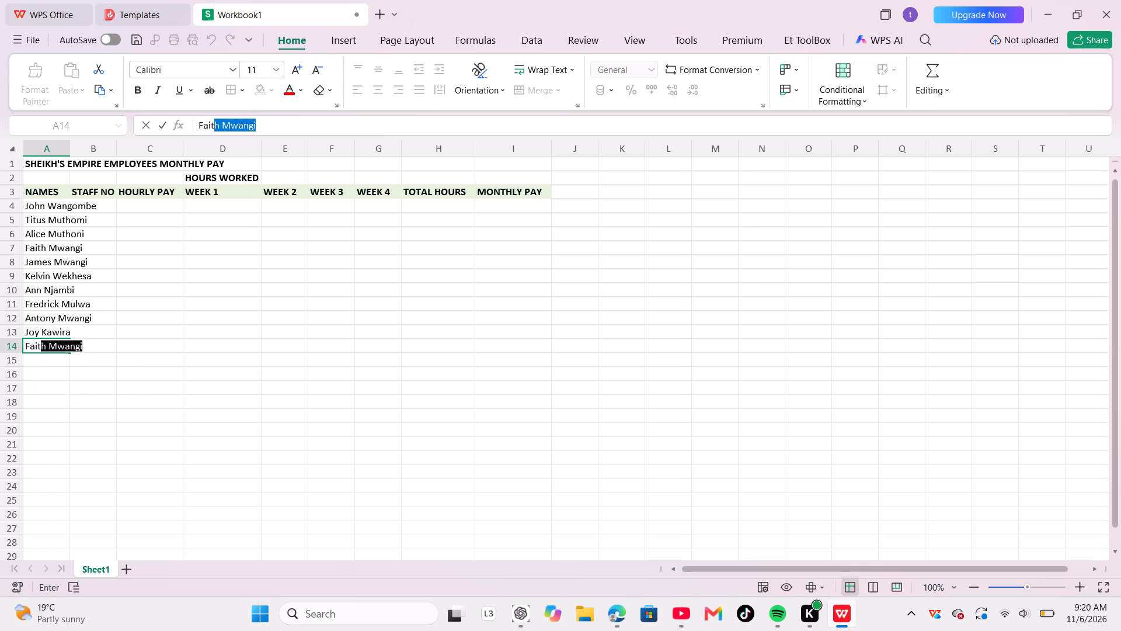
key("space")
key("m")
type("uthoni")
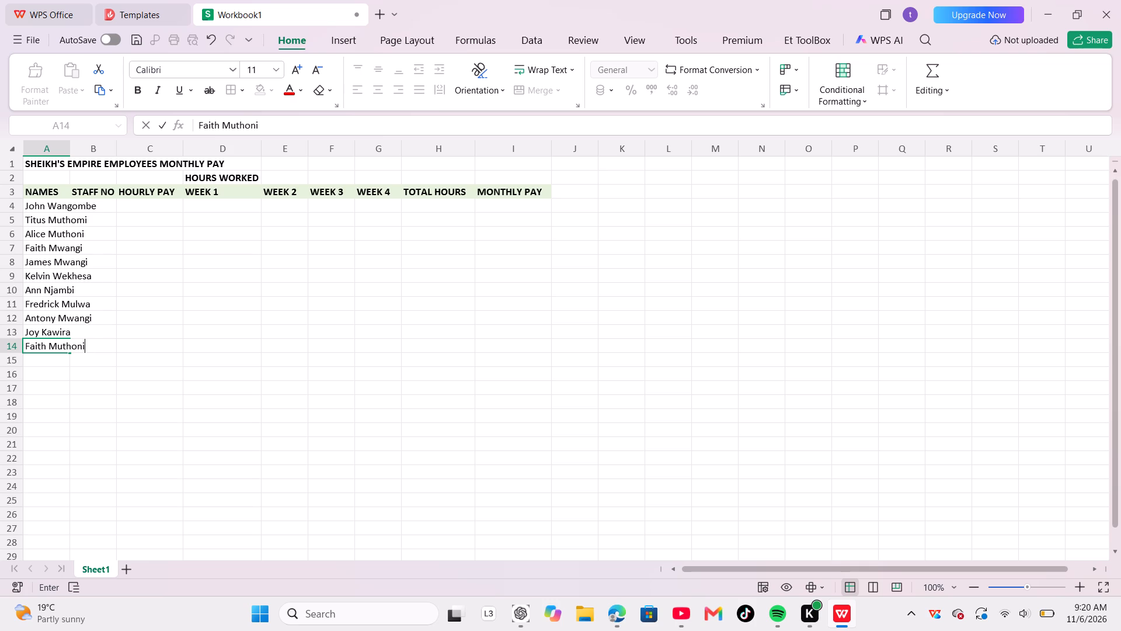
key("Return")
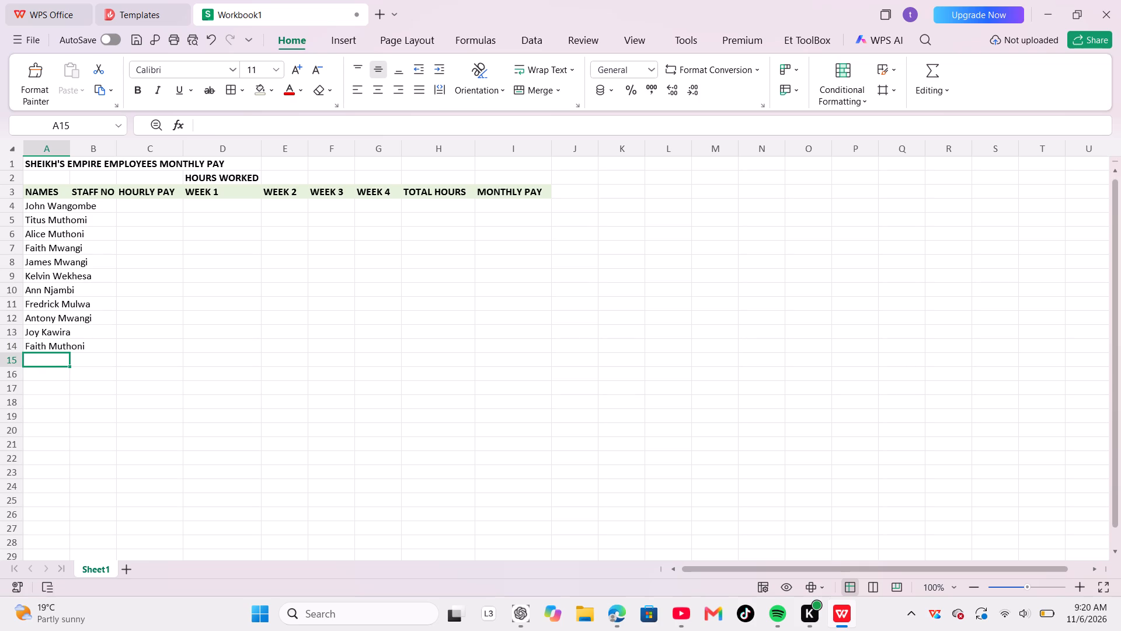
Enter the full names of another two employees in cells A15 and A16 of the NAMES column.
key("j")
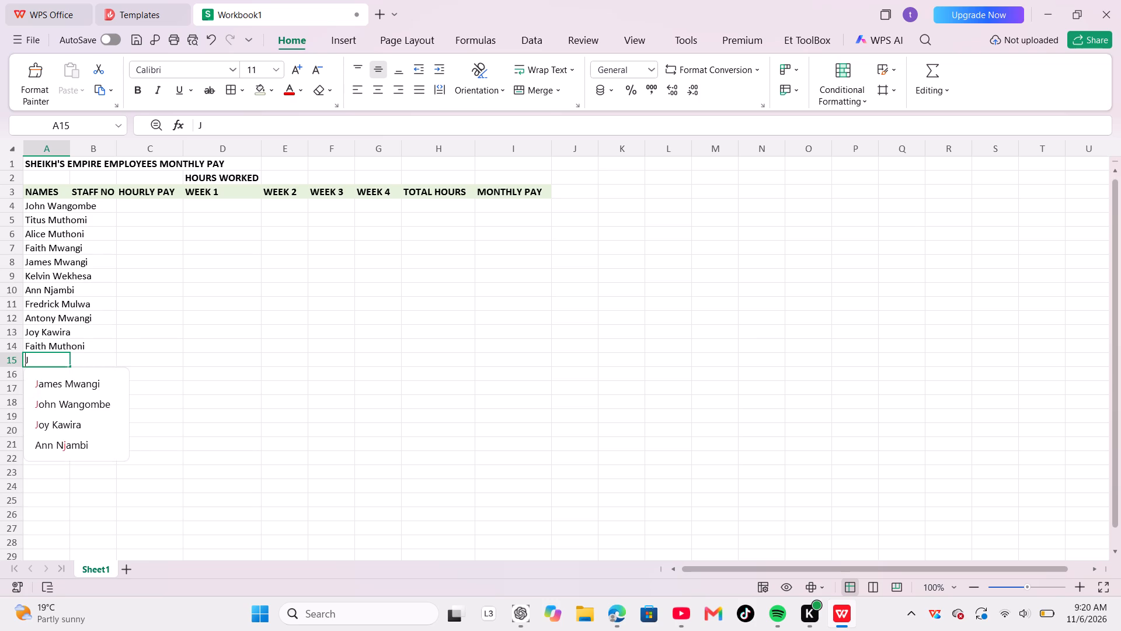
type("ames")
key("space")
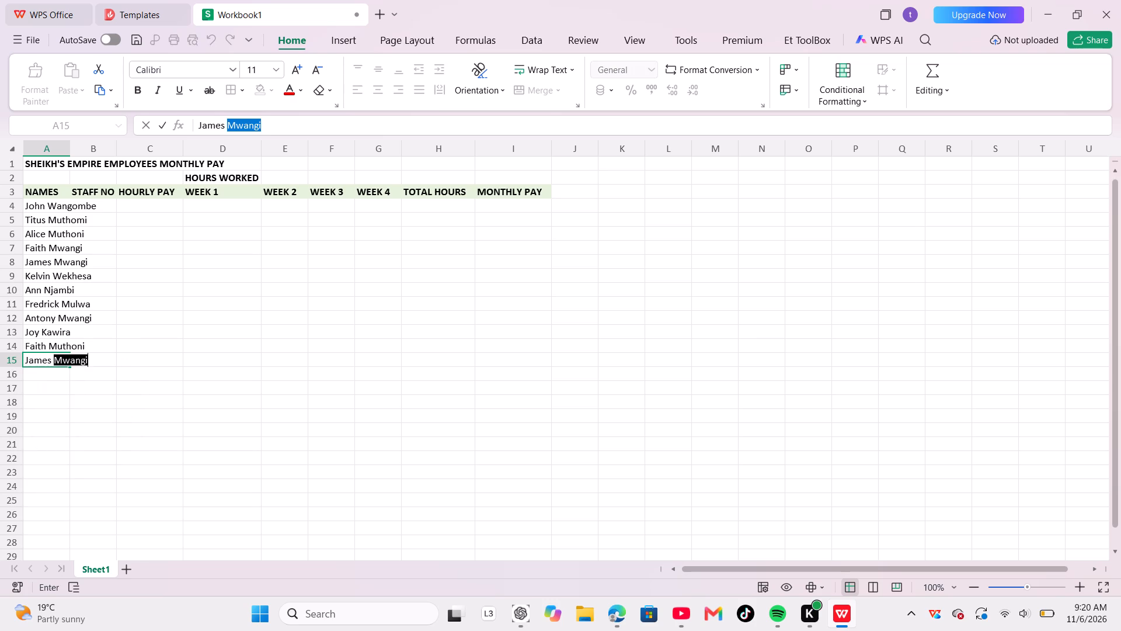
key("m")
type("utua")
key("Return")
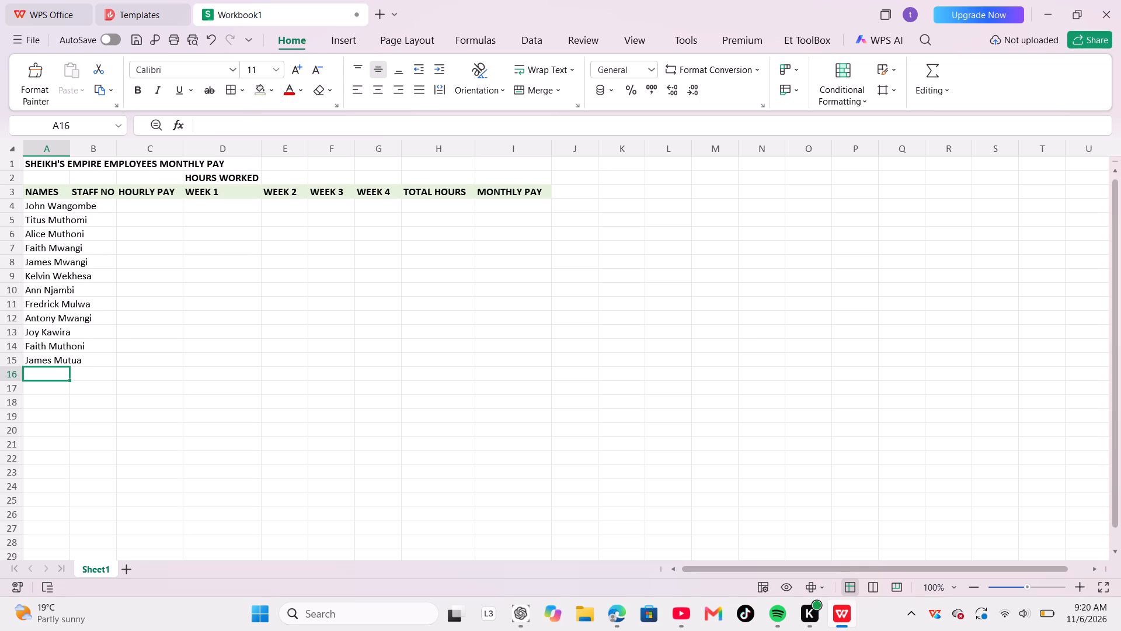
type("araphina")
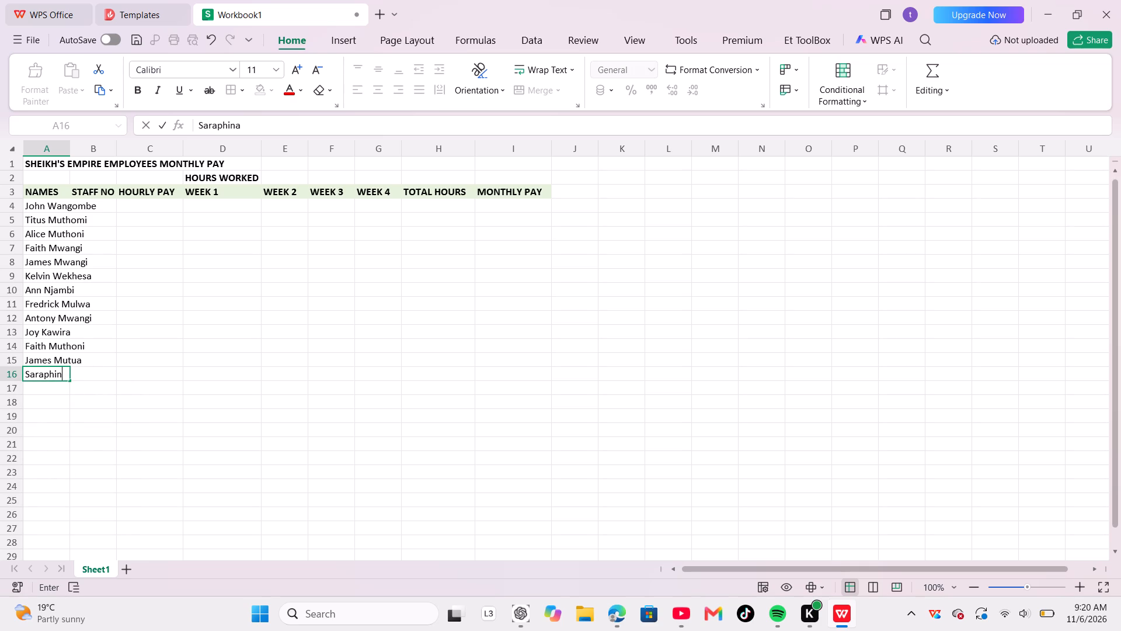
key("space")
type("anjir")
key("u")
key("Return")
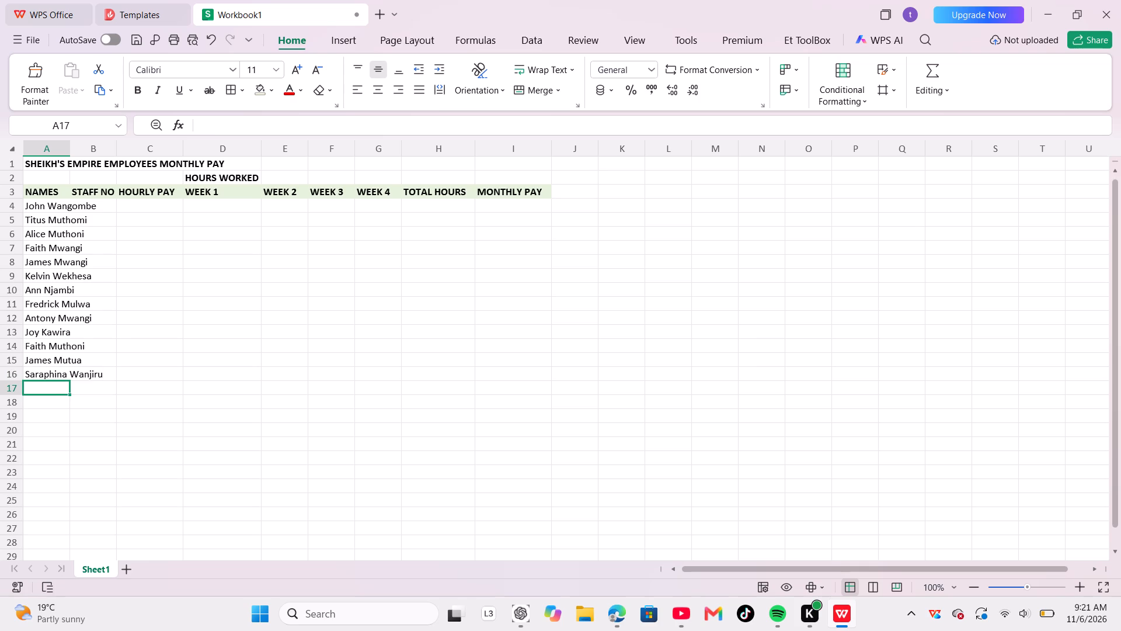
Enter the full names of three more employees in cells A17 to A19 under NAMES.
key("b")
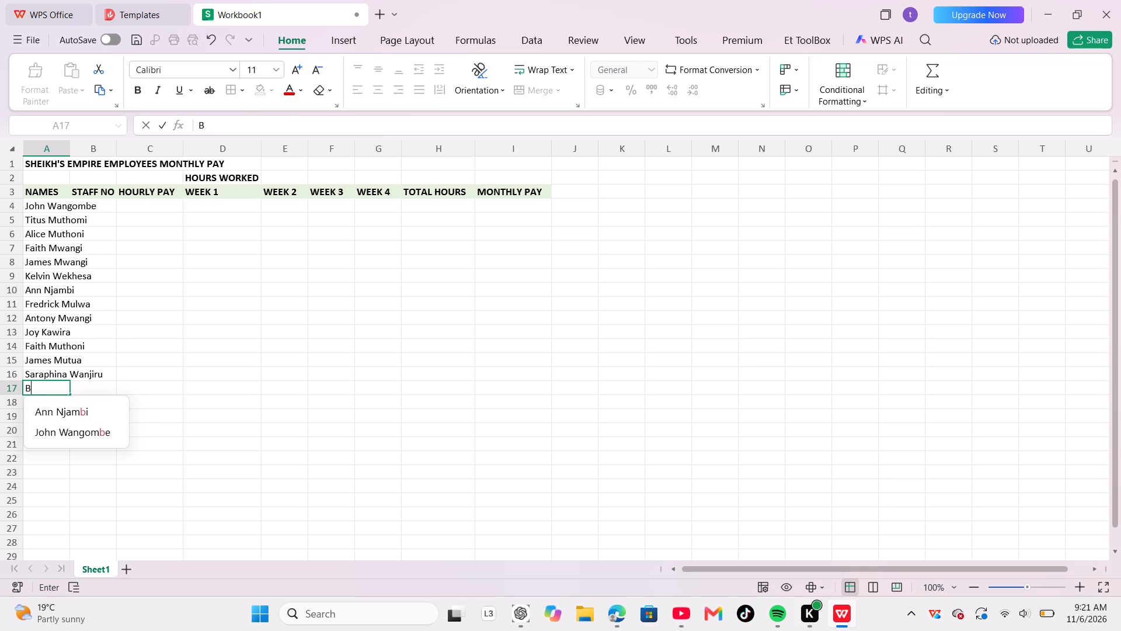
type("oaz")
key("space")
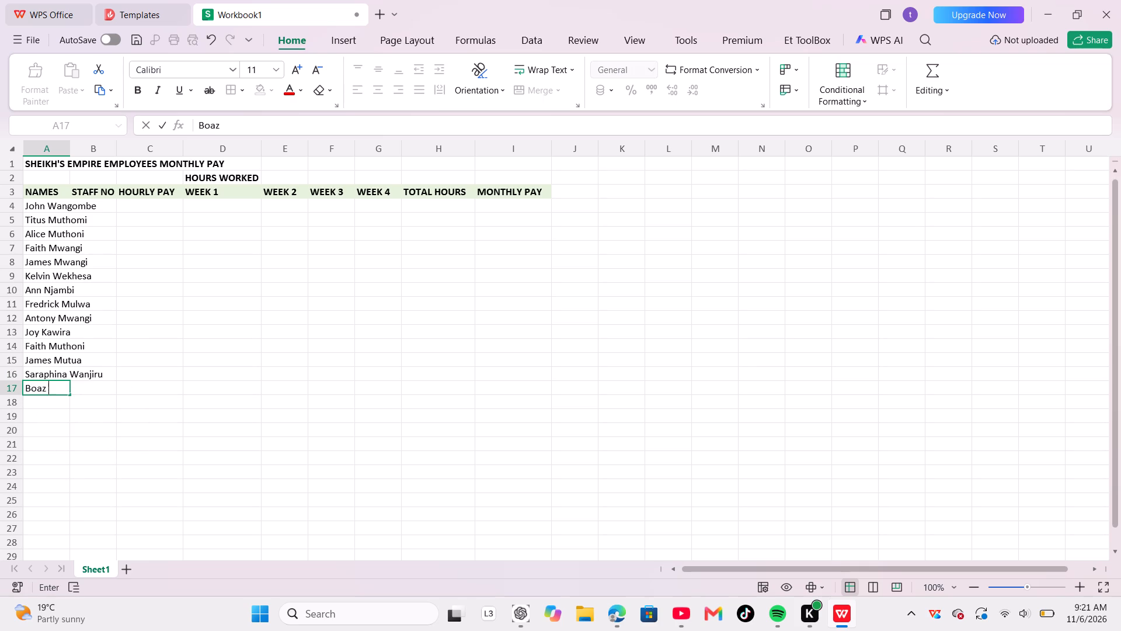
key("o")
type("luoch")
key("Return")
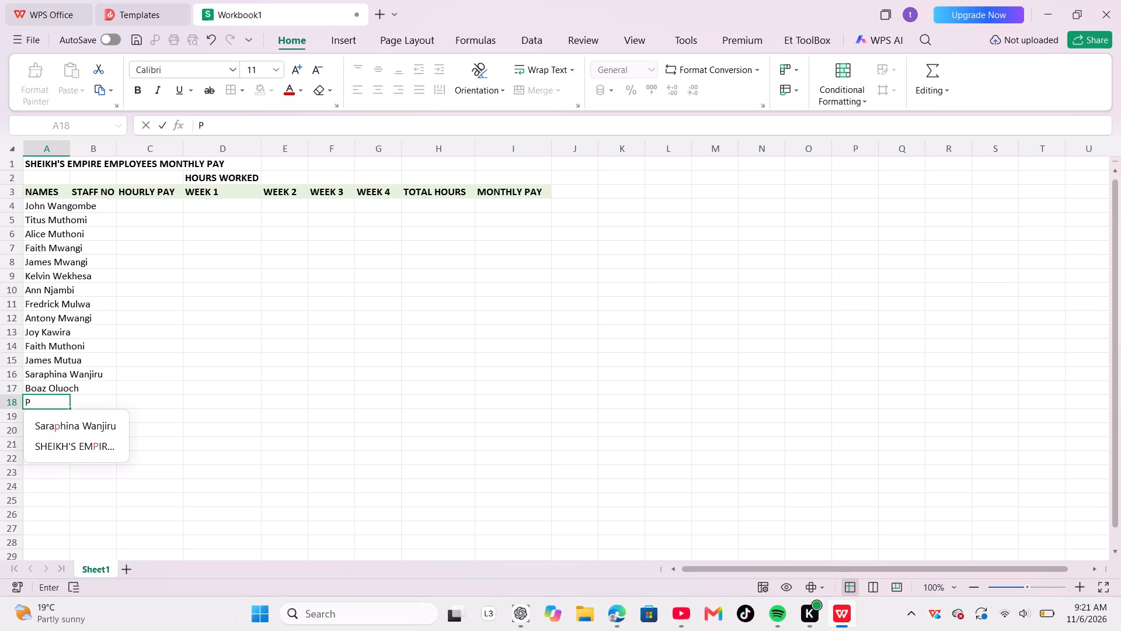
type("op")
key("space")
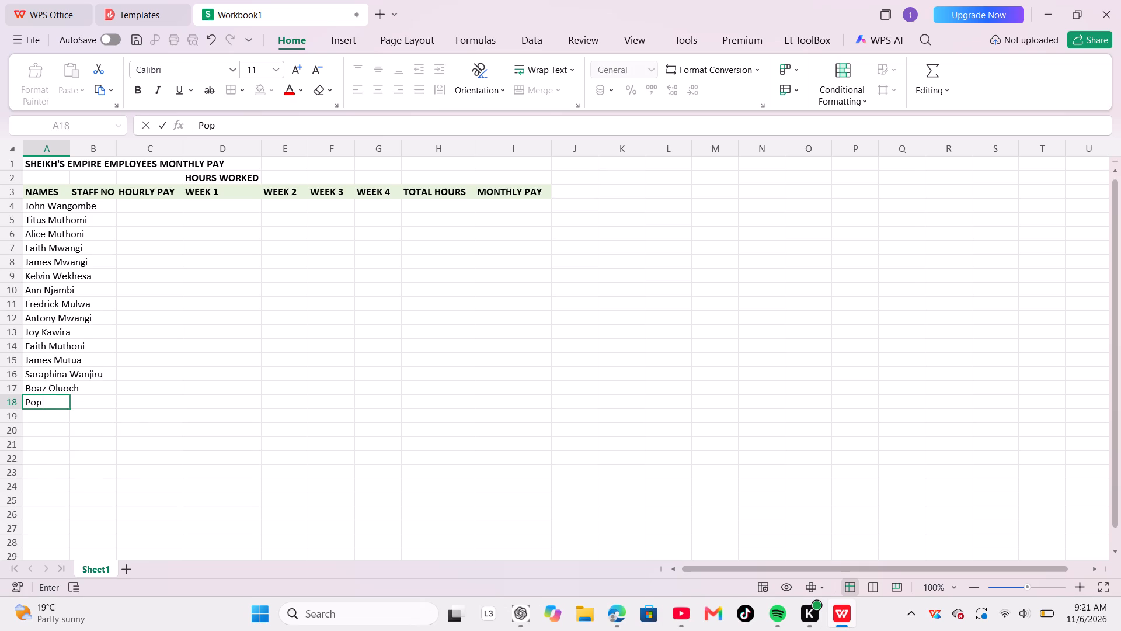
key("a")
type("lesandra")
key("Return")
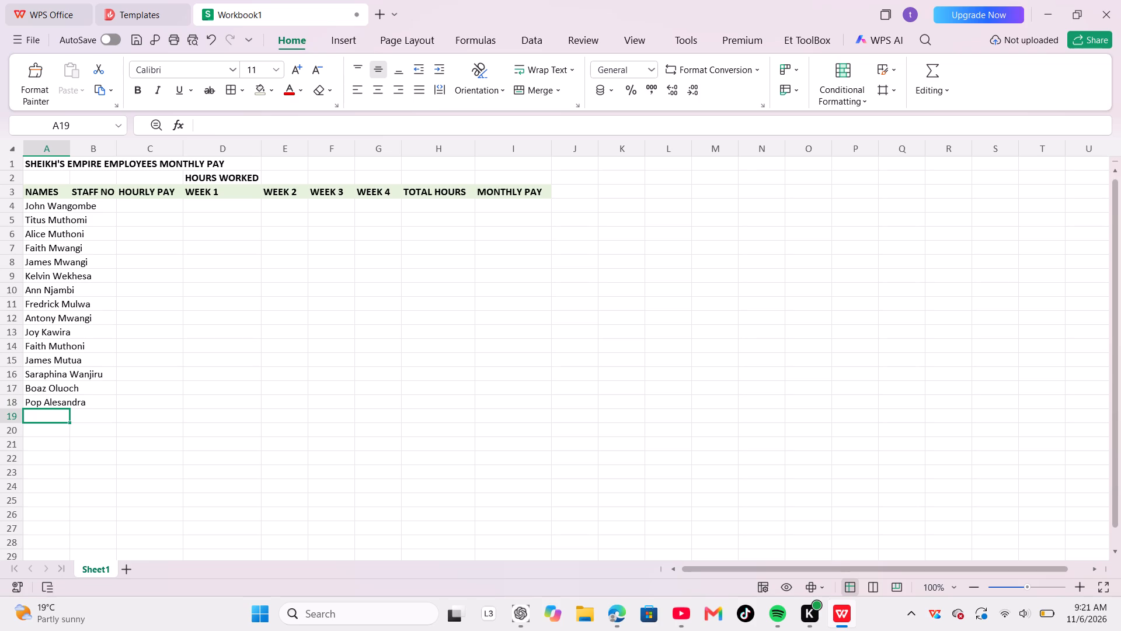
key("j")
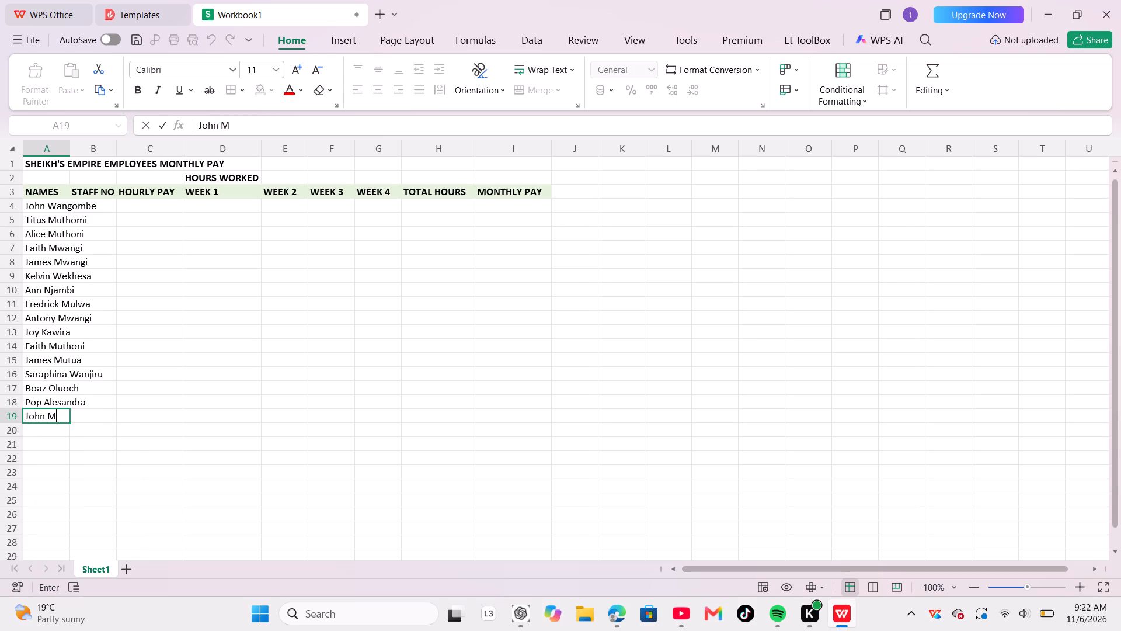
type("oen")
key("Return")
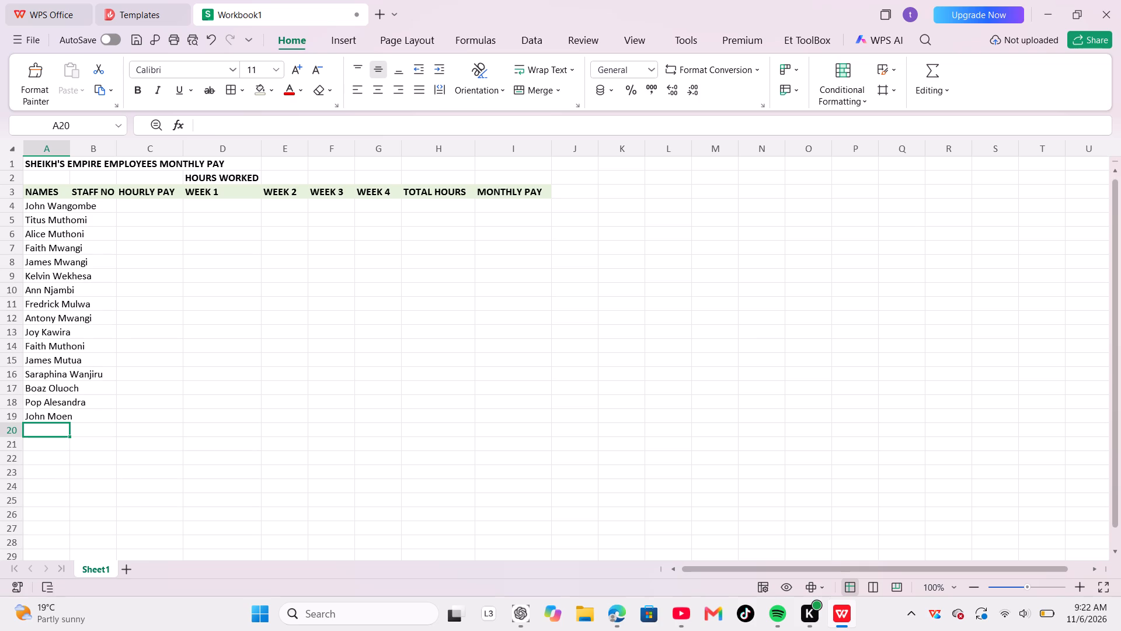
Enter the full name of another employee in cell A20 under NAMES.
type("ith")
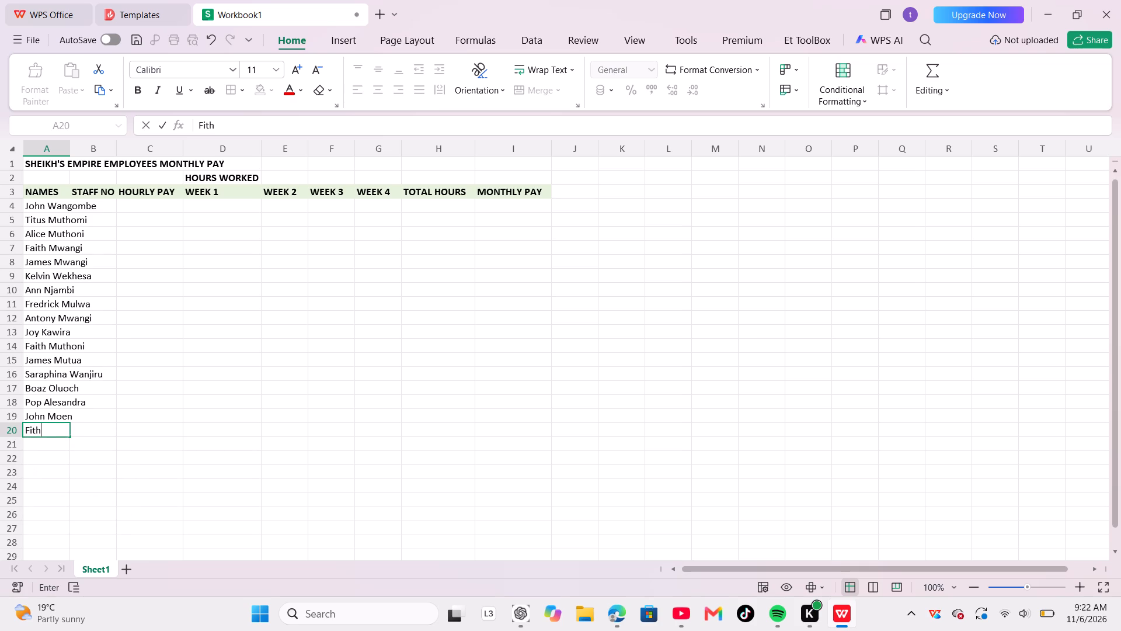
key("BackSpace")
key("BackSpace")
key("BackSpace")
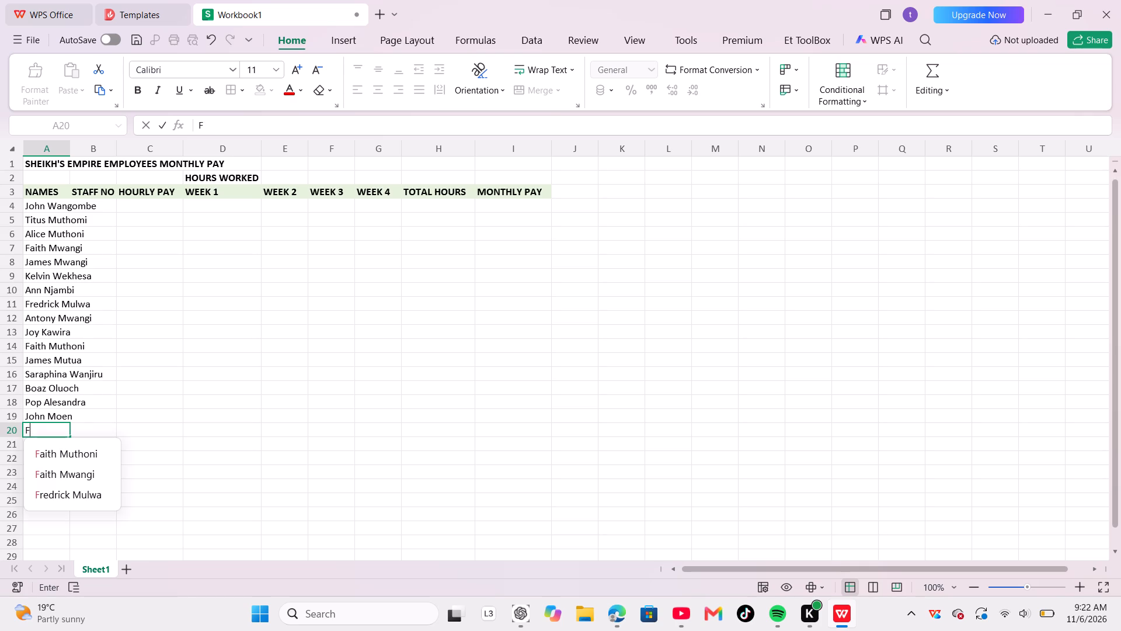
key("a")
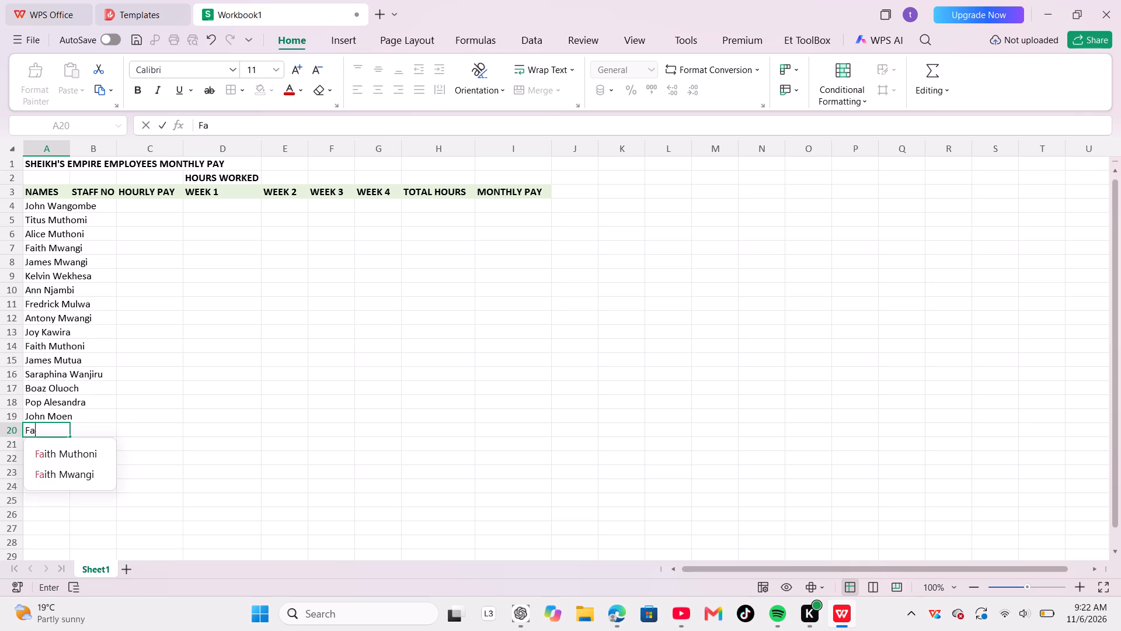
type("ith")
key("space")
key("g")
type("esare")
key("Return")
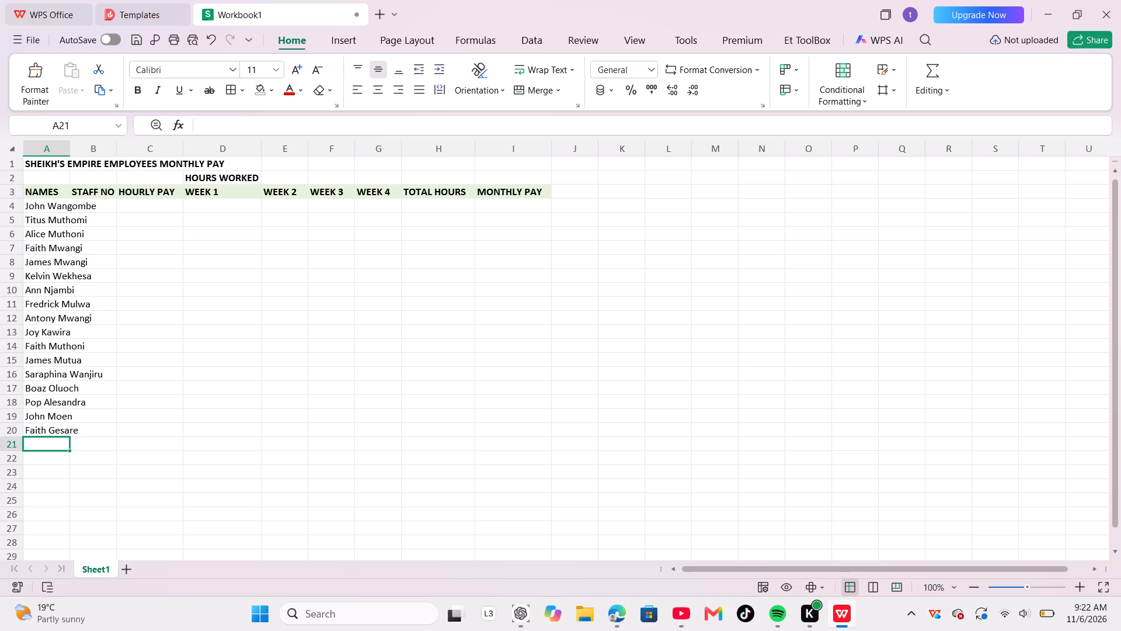
Enter the full names of two more employees in cells A21 and A22 of the NAMES column.
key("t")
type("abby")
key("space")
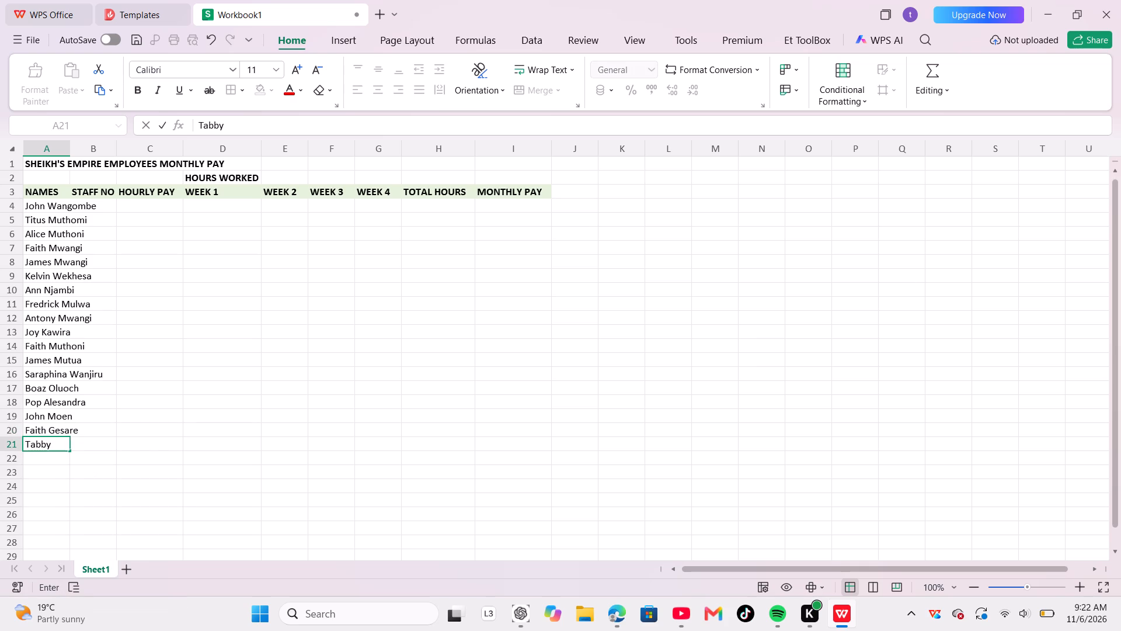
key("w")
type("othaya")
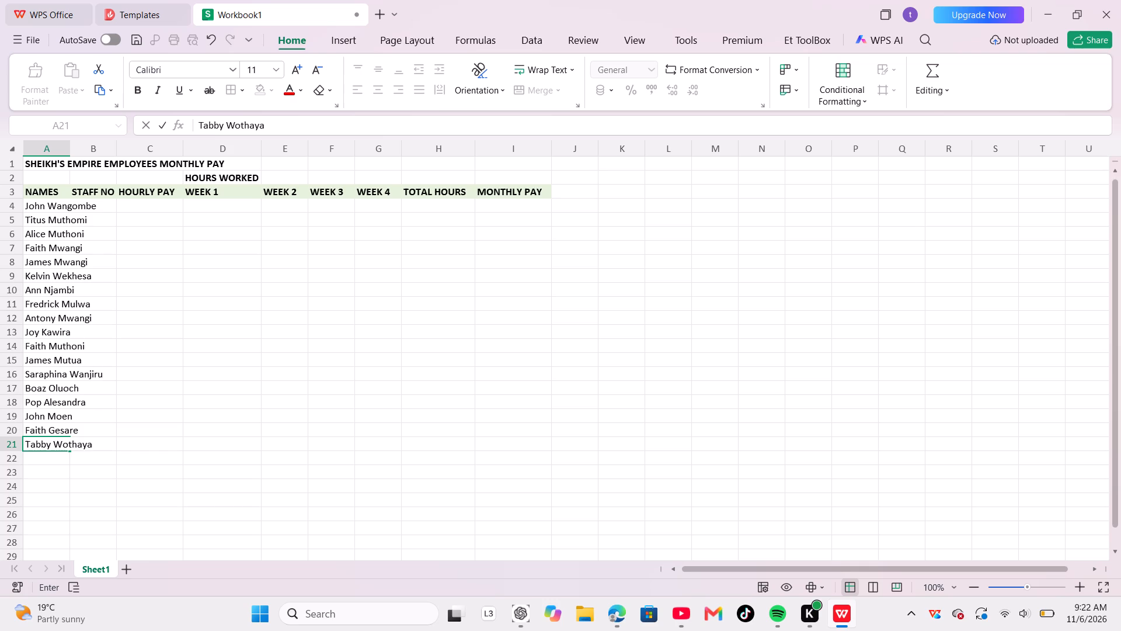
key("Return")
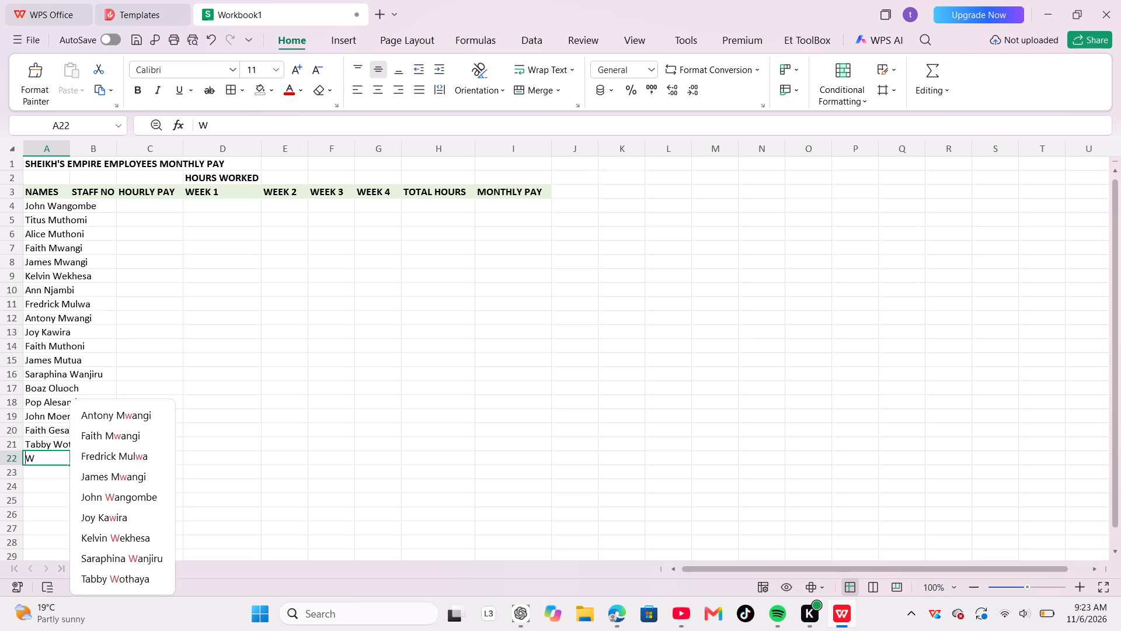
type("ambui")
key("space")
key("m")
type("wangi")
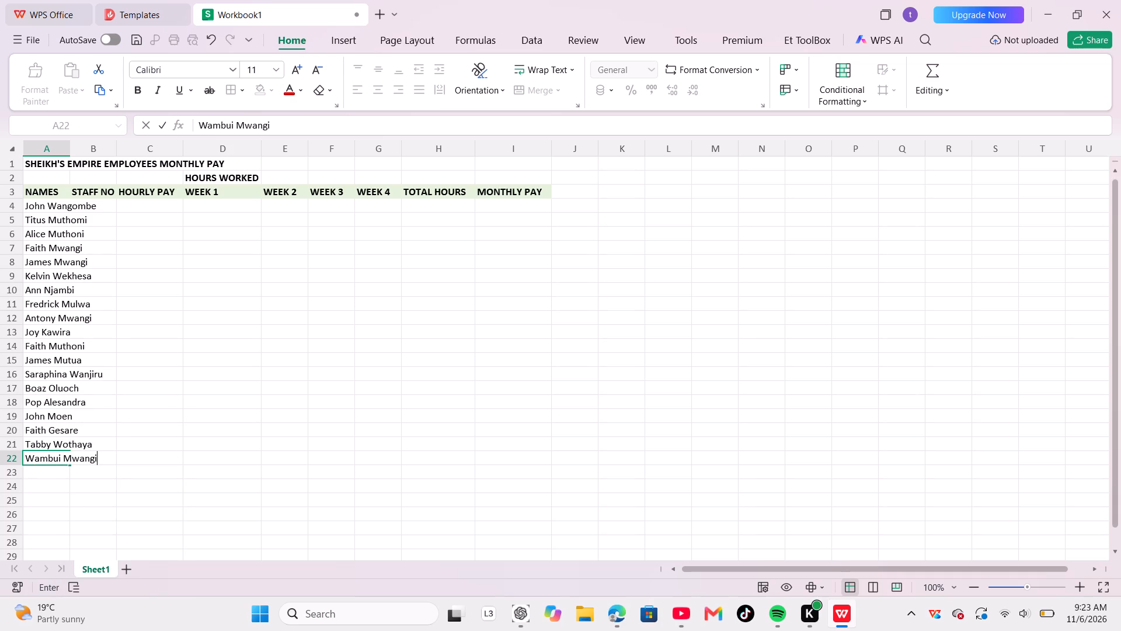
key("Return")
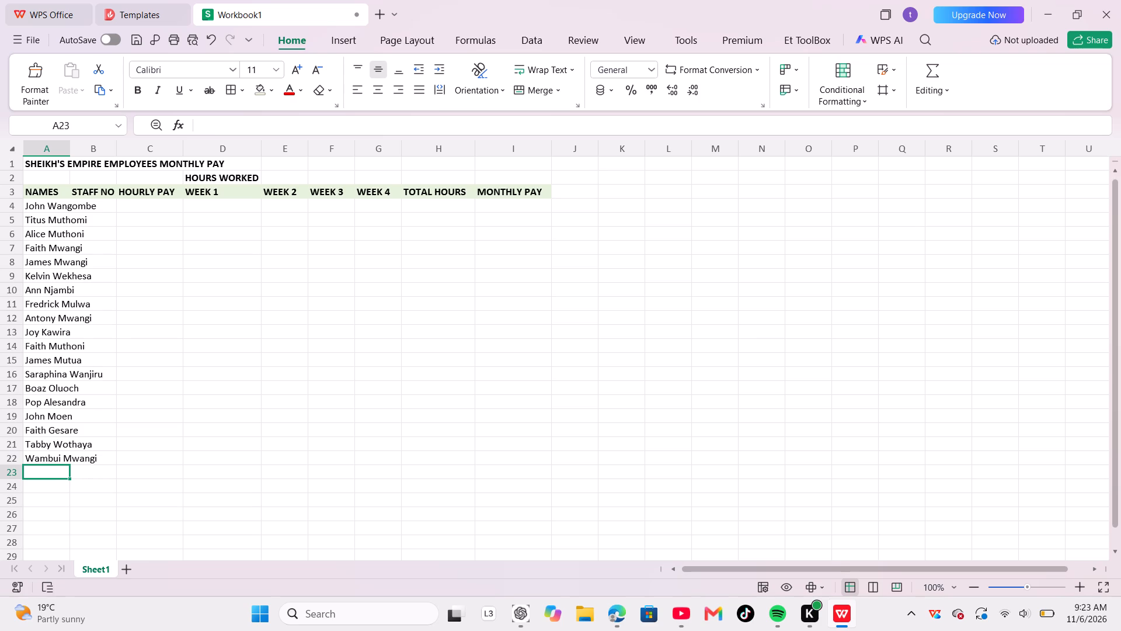
Enter the full name of the next employee in cell A23 of the NAMES column.
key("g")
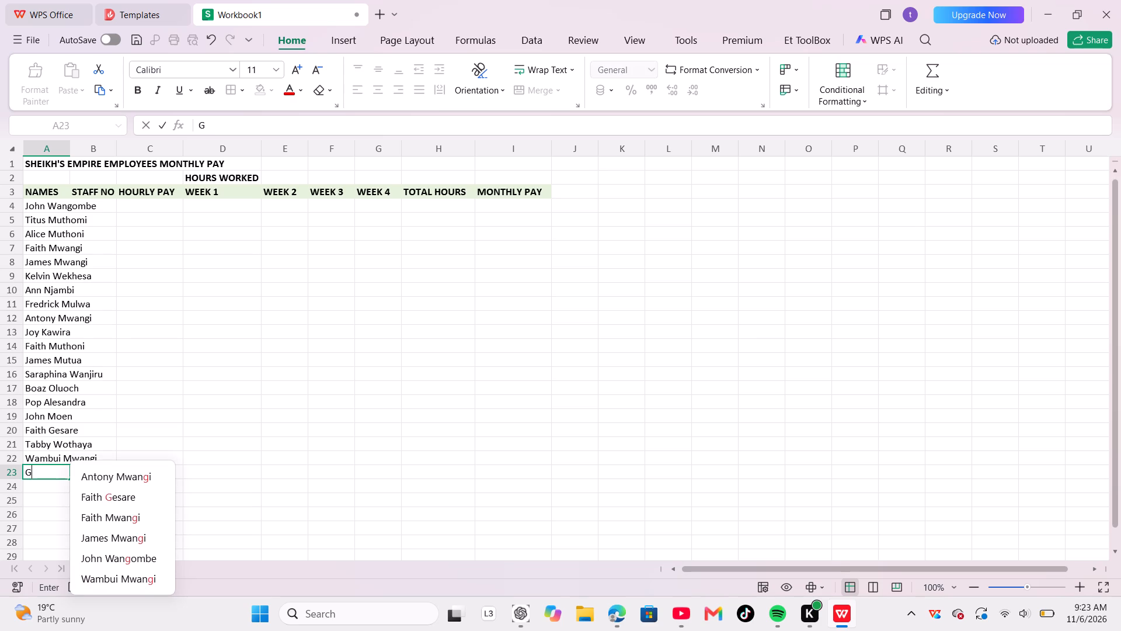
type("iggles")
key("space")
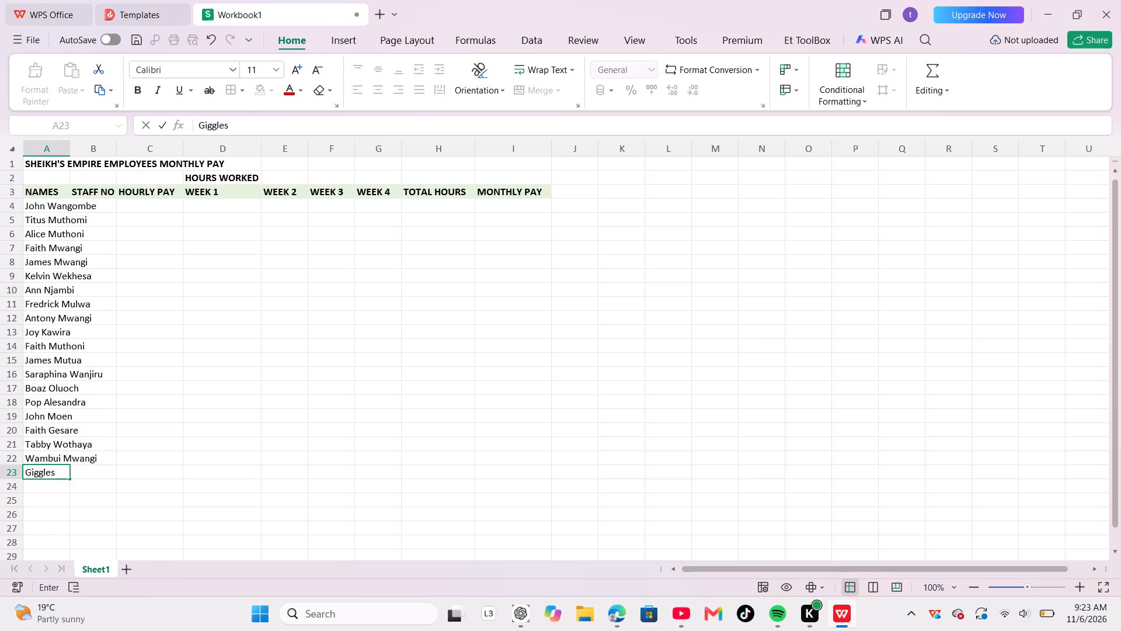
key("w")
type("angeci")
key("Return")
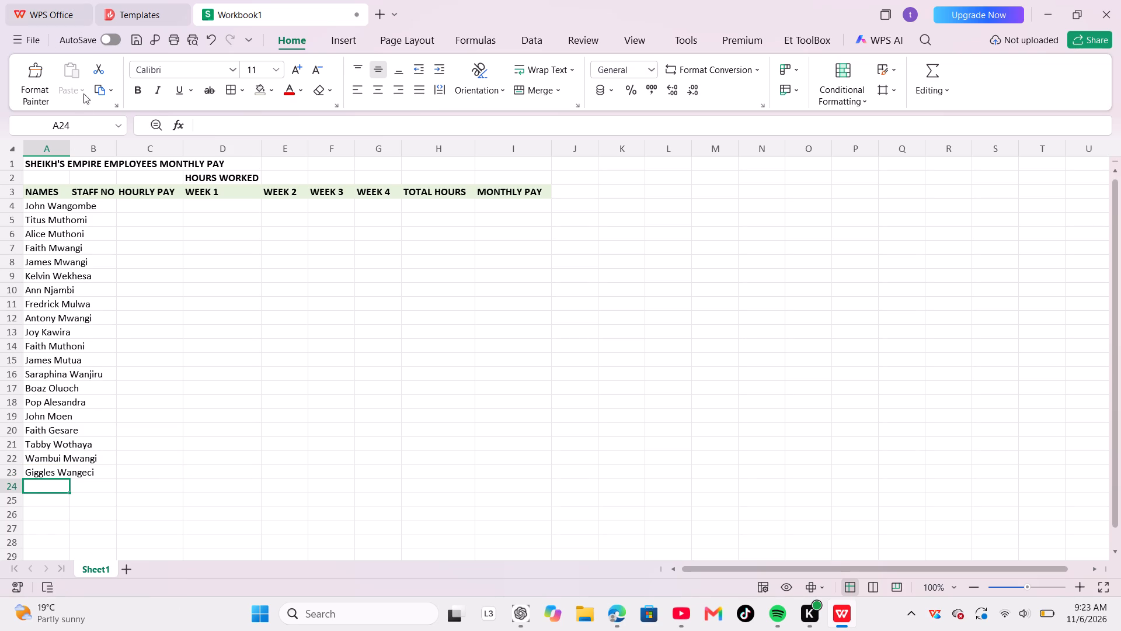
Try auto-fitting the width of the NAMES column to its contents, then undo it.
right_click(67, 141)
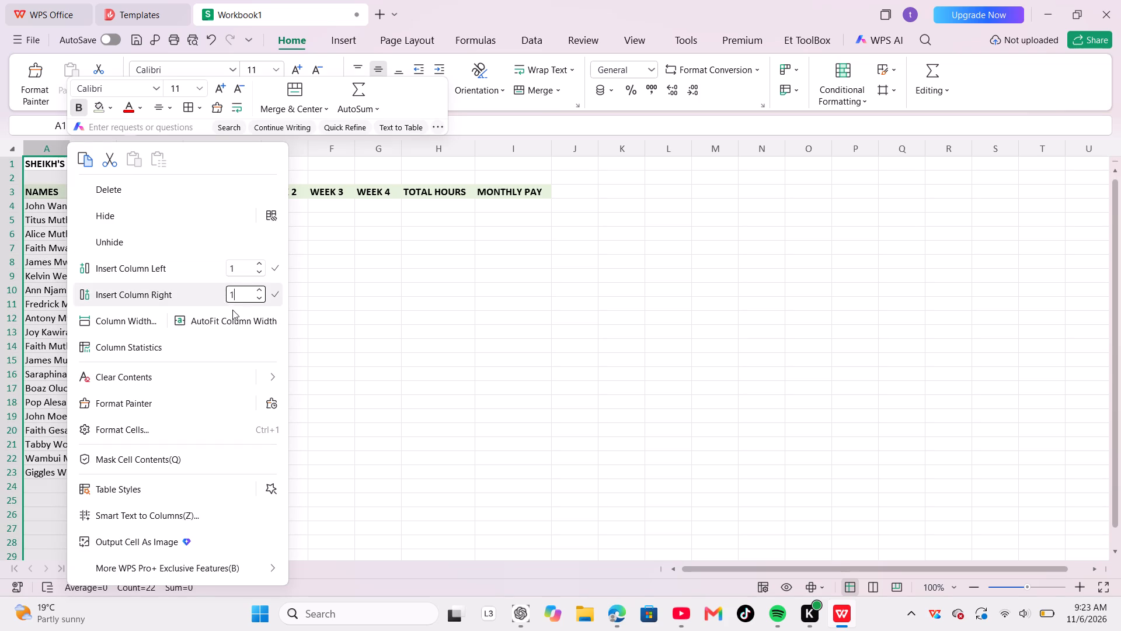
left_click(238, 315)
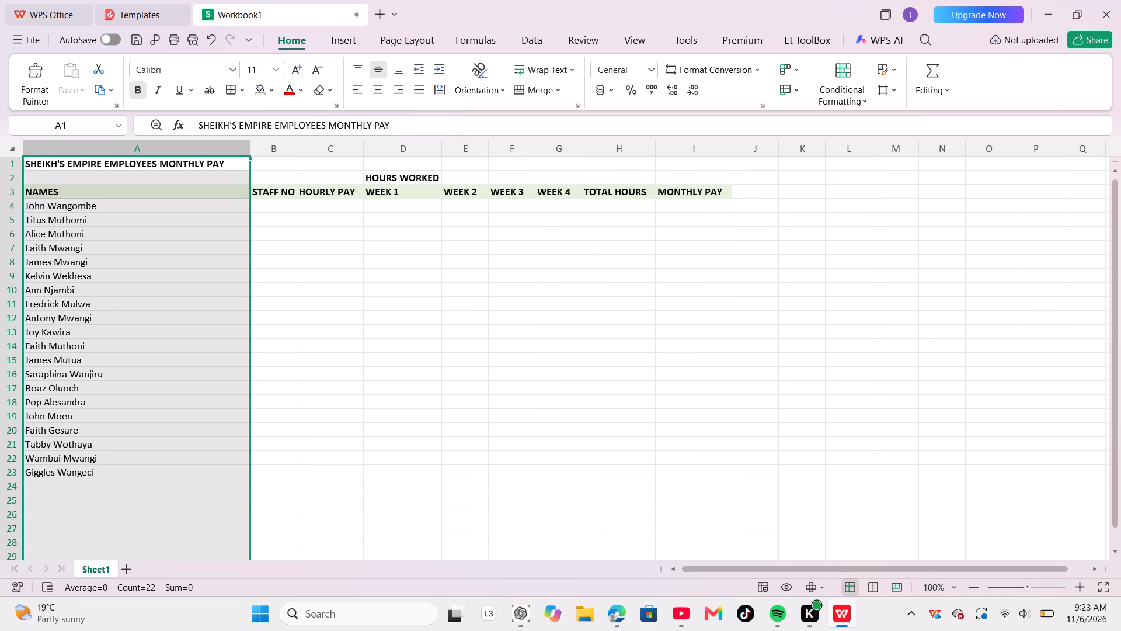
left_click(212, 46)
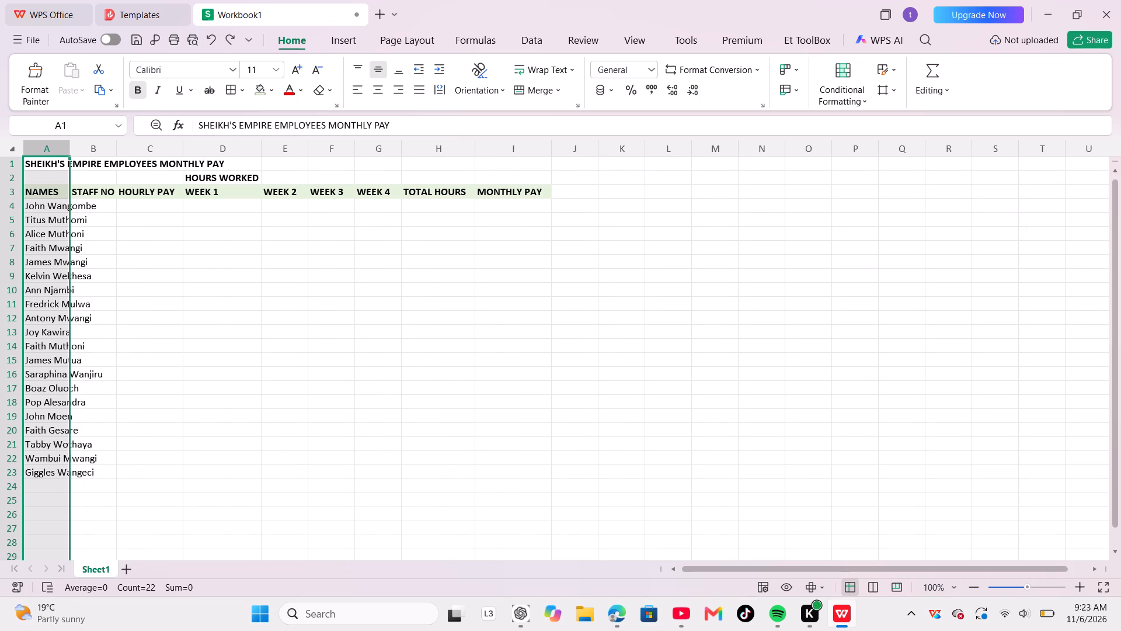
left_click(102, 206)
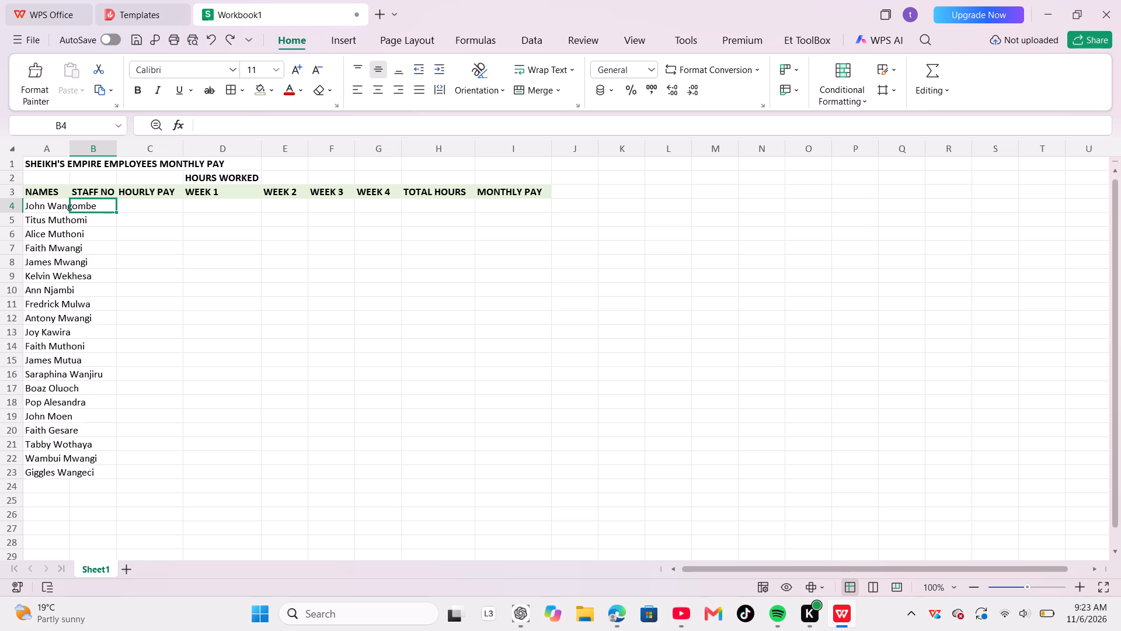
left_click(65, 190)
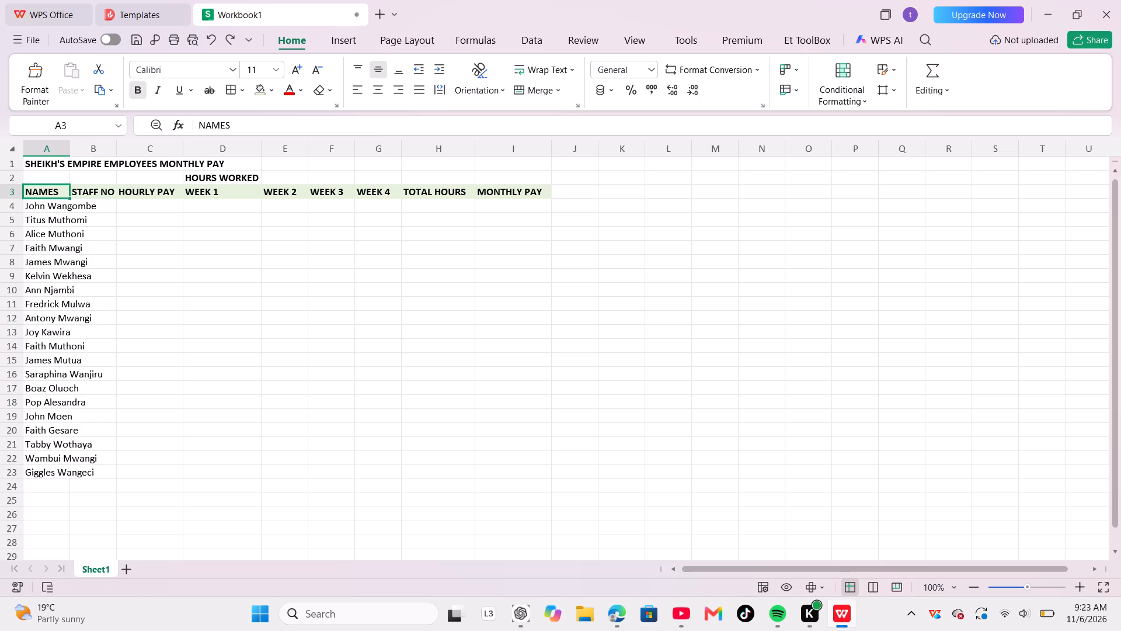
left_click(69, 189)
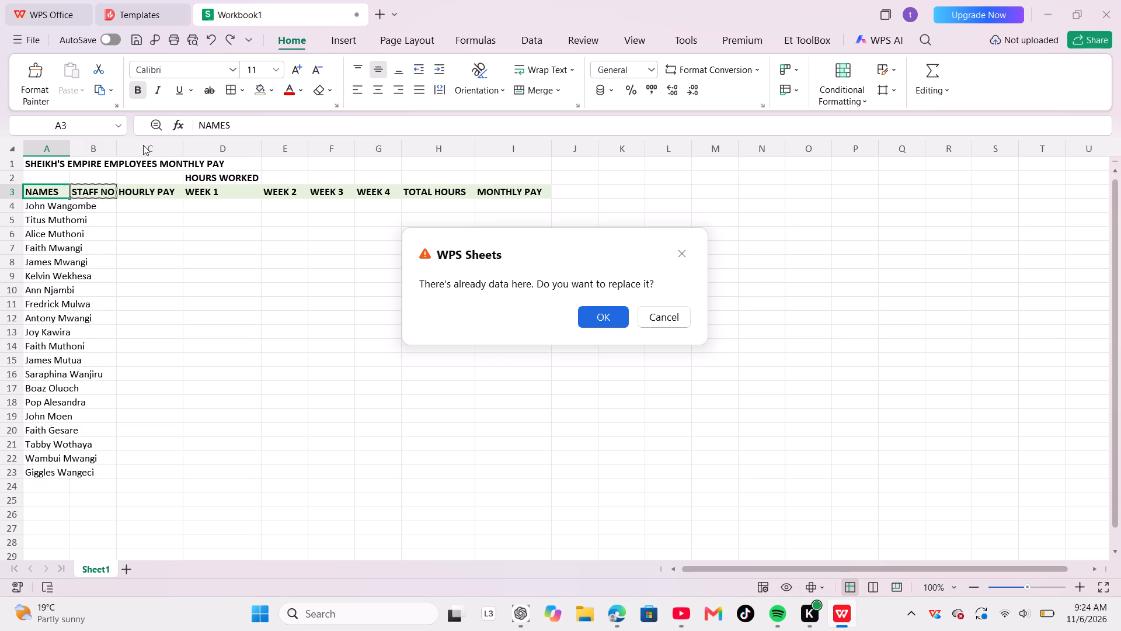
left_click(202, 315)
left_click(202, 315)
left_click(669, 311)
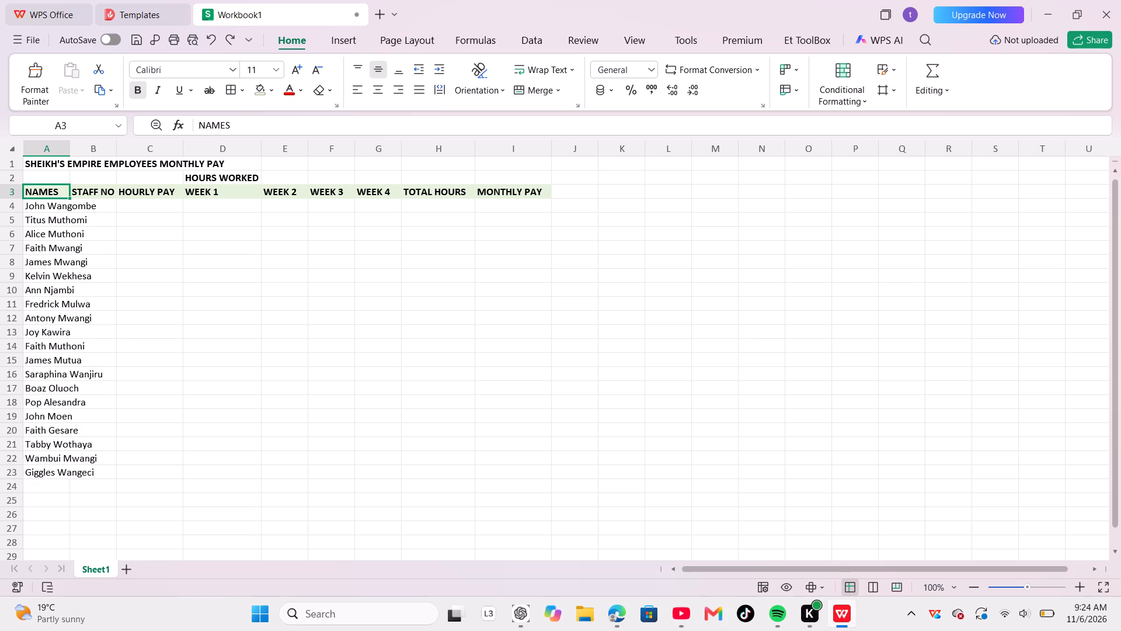
Widen the NAMES column just enough for the longest employee name to fit inside it.
left_click_drag(69, 142, 92, 144)
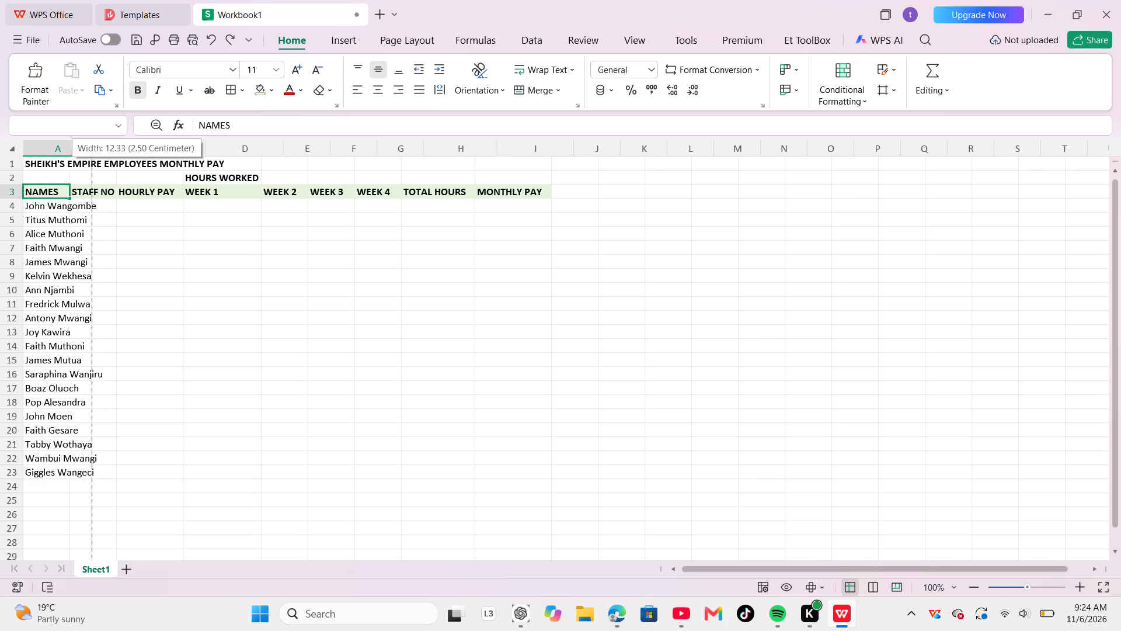
left_click_drag(92, 144, 100, 144)
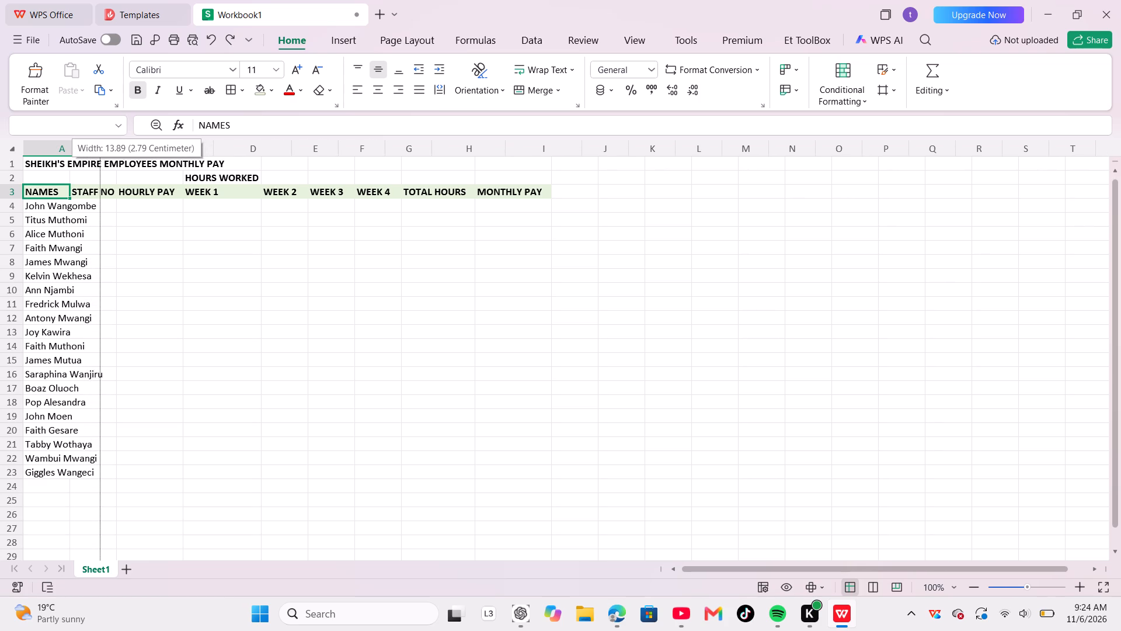
left_click_drag(100, 144, 106, 141)
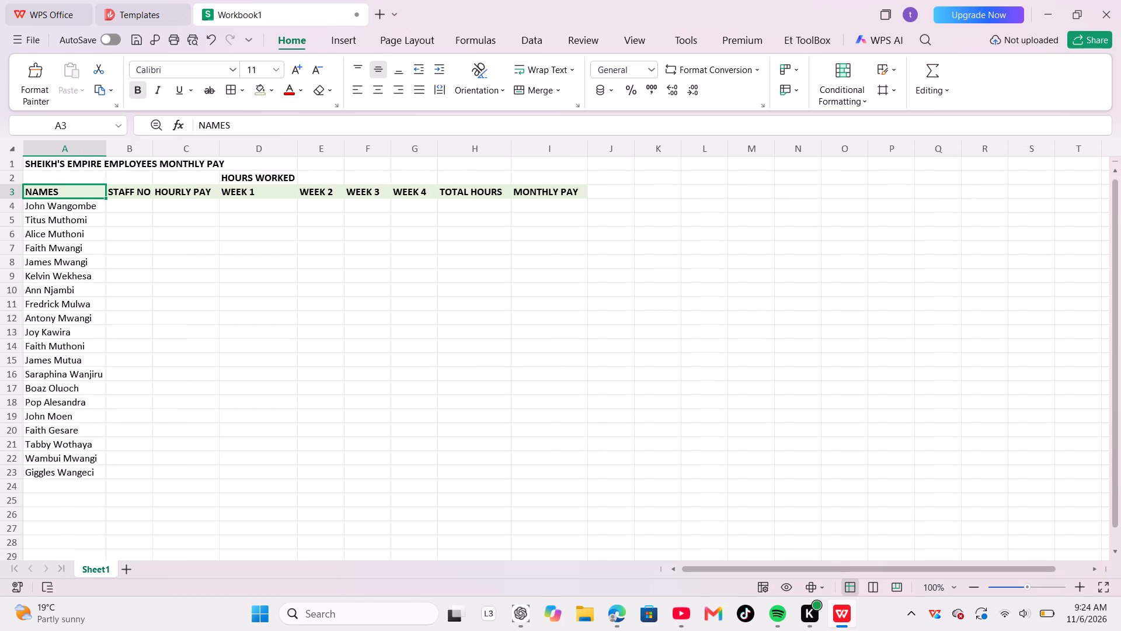
Enter the staff numbers 017, 114, 020 and 022 in cells B4 to B7 of the STAFF NO column.
left_click(130, 207)
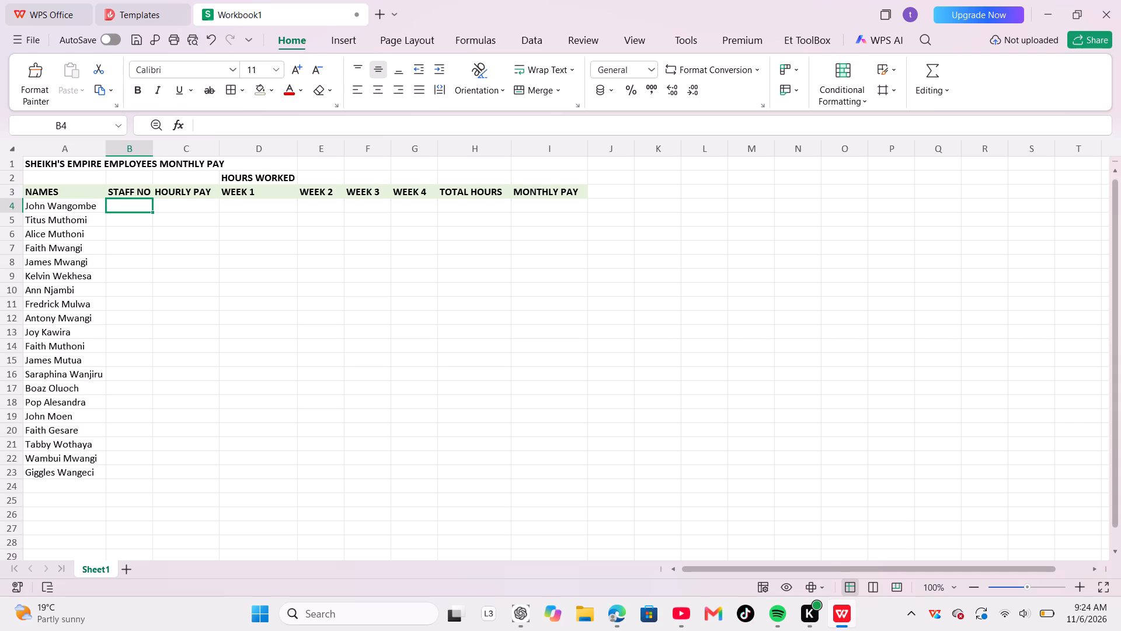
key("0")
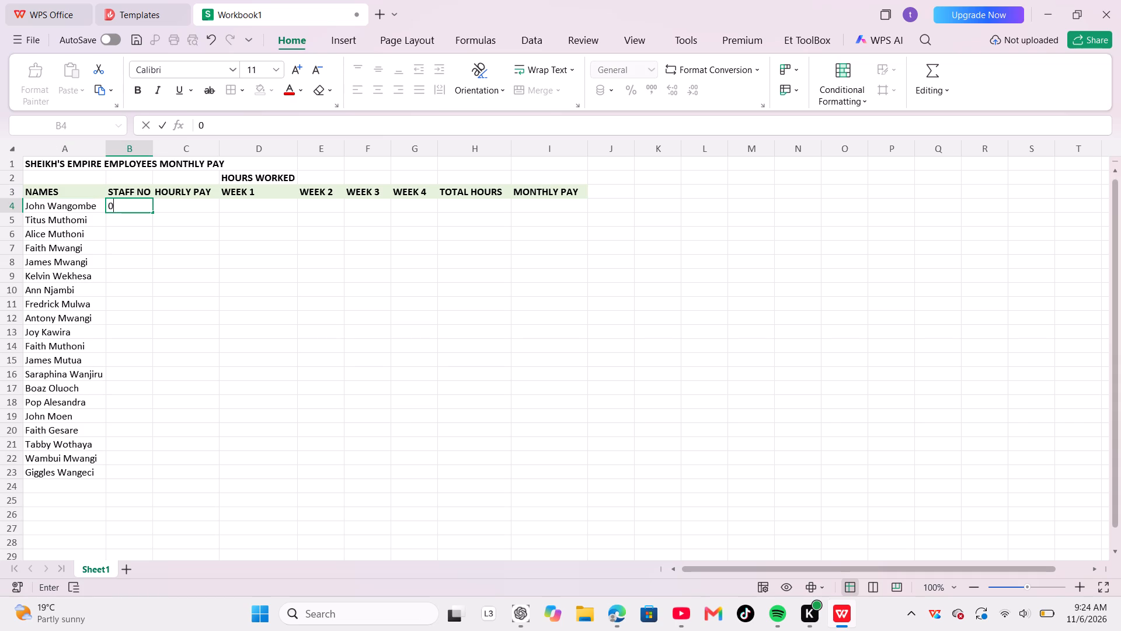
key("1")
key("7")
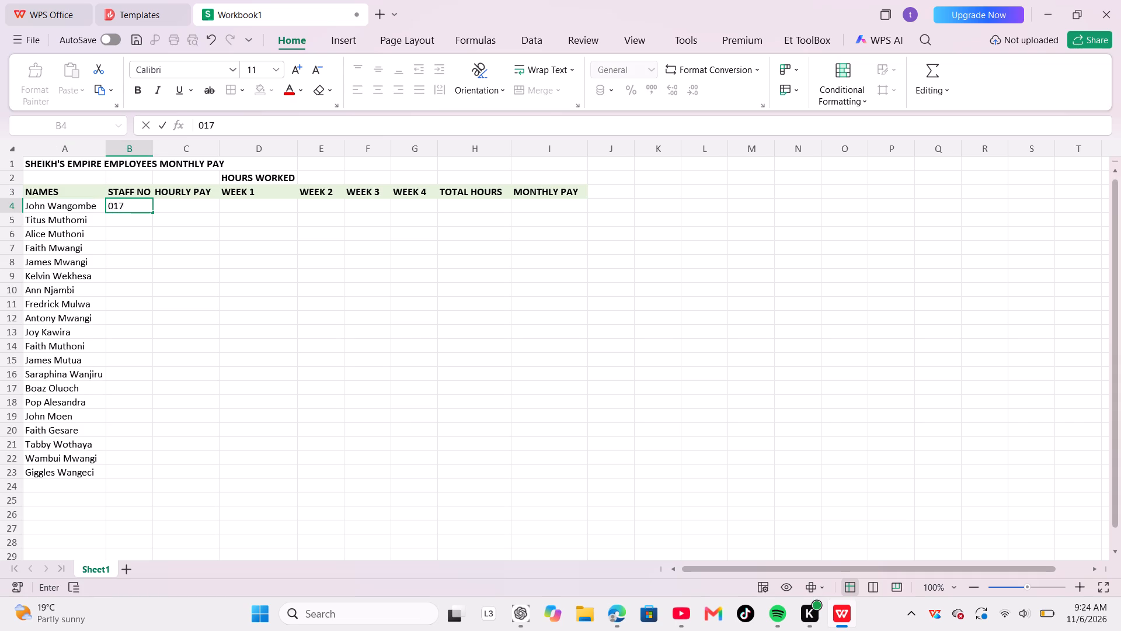
left_click(130, 207)
key("Return")
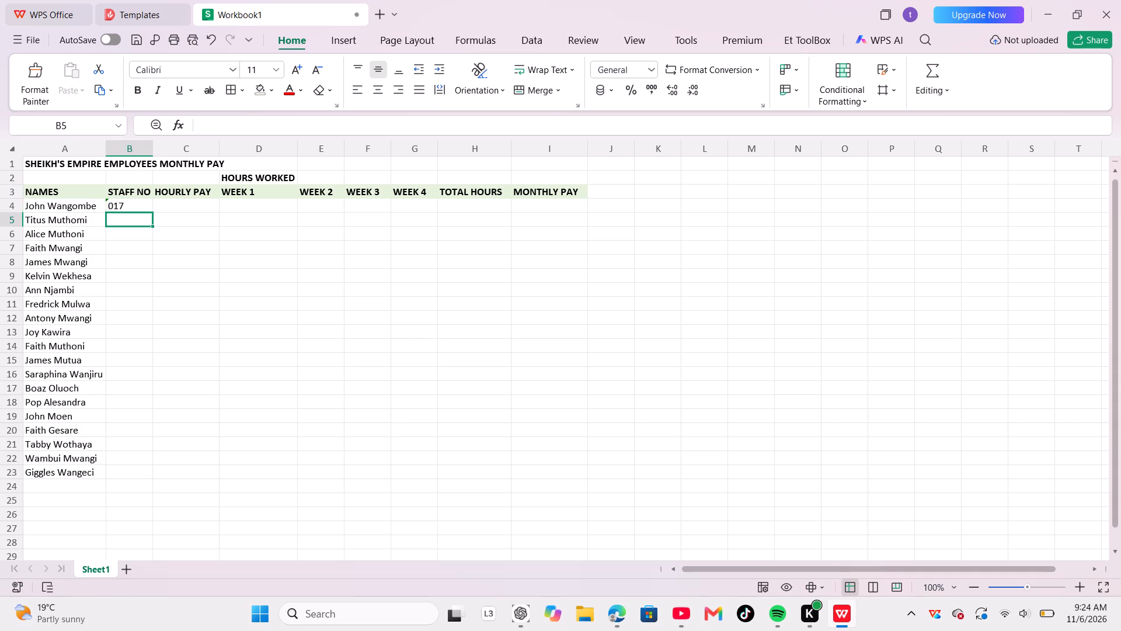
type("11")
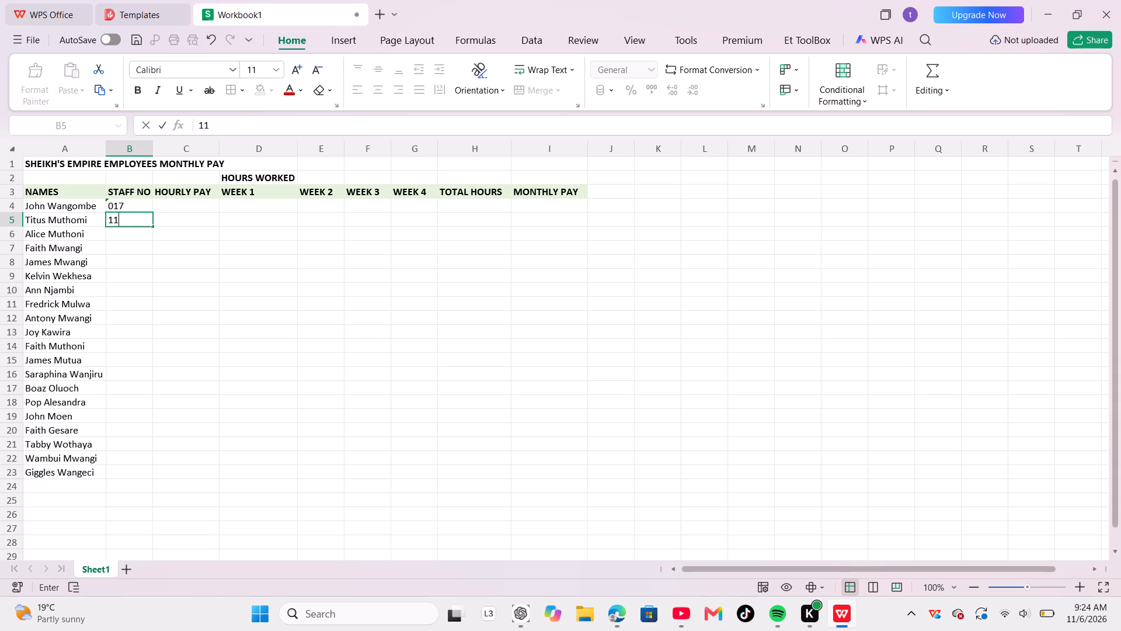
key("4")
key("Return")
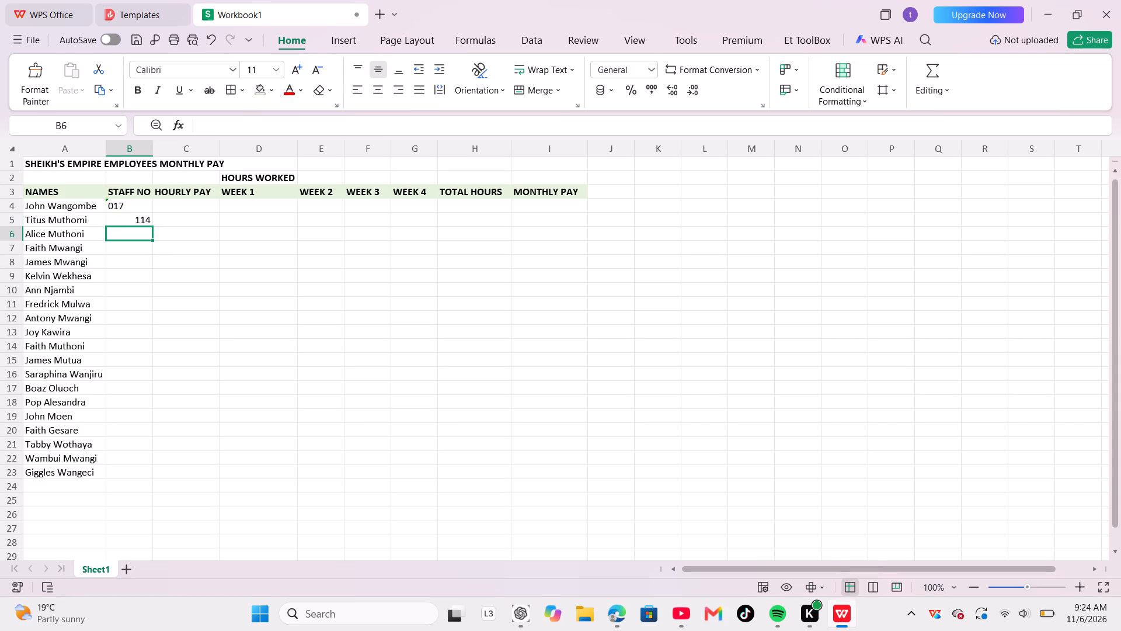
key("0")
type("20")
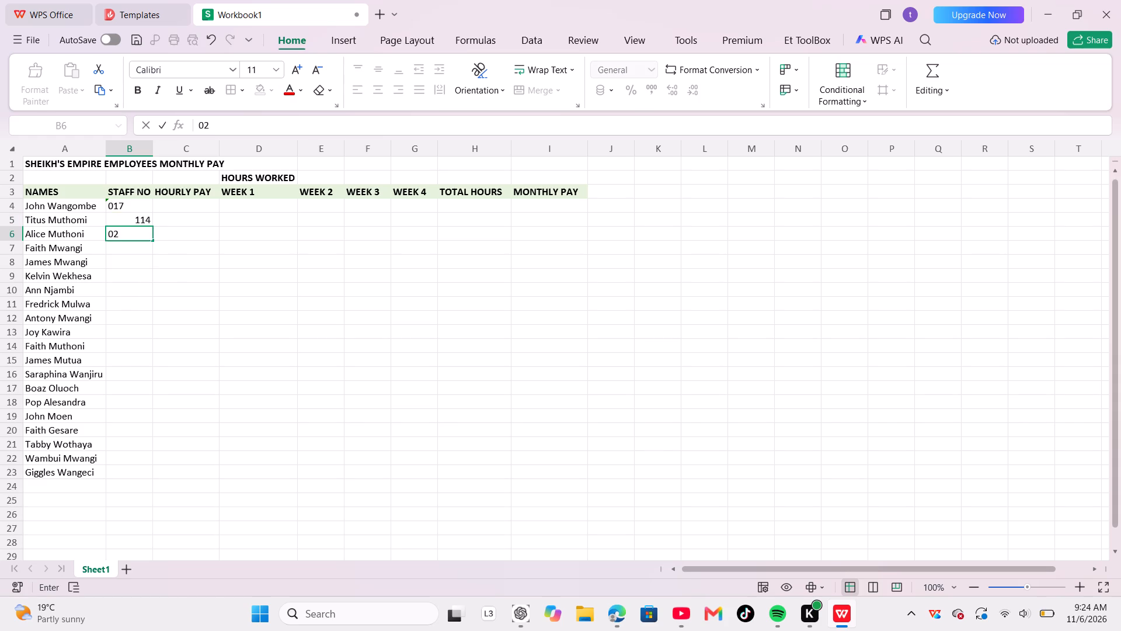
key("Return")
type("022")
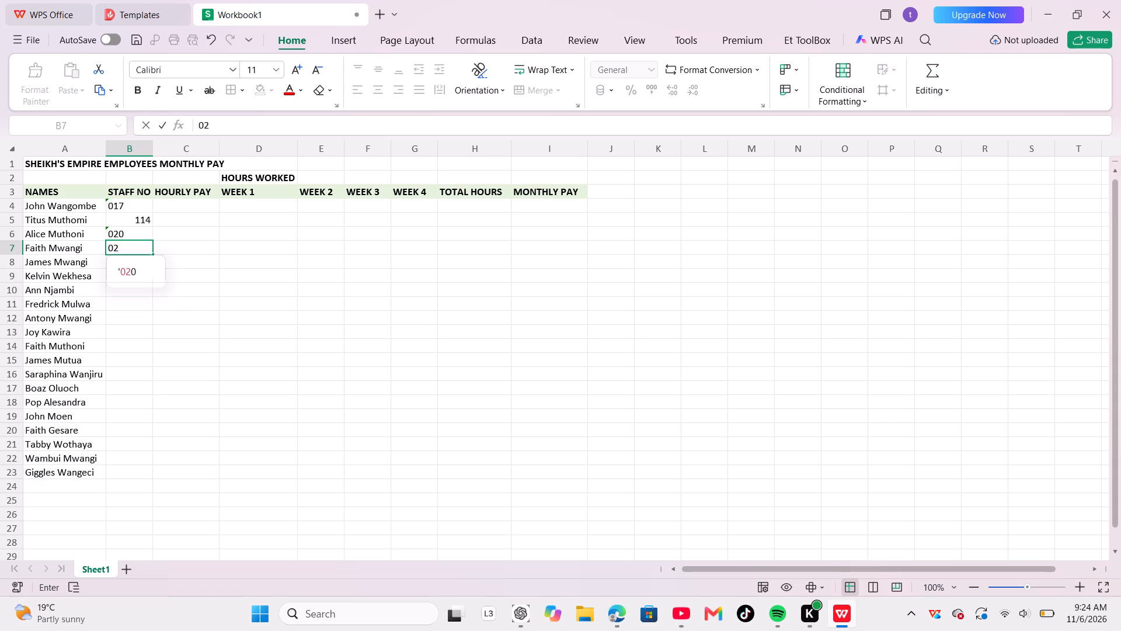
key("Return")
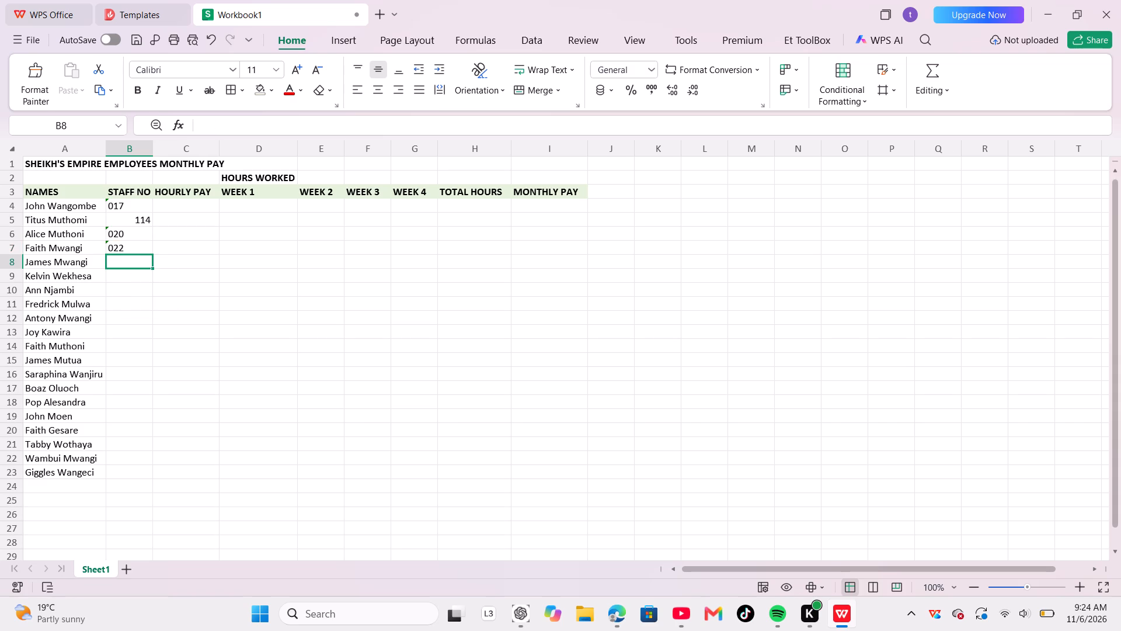
Change the staff number in cell B5 to 014.
left_click(126, 217)
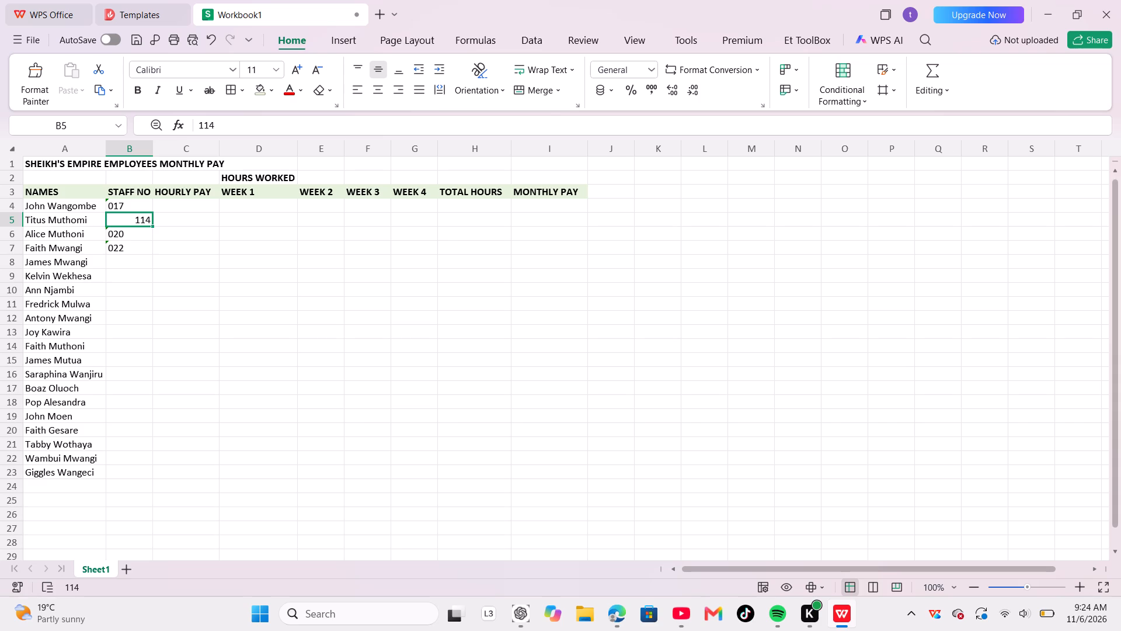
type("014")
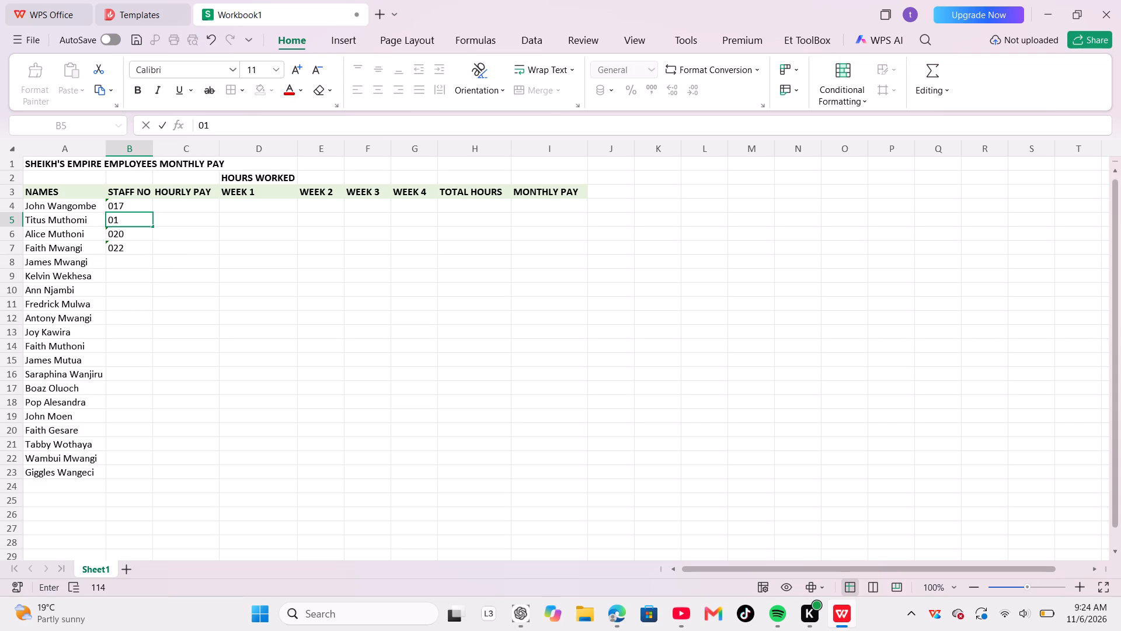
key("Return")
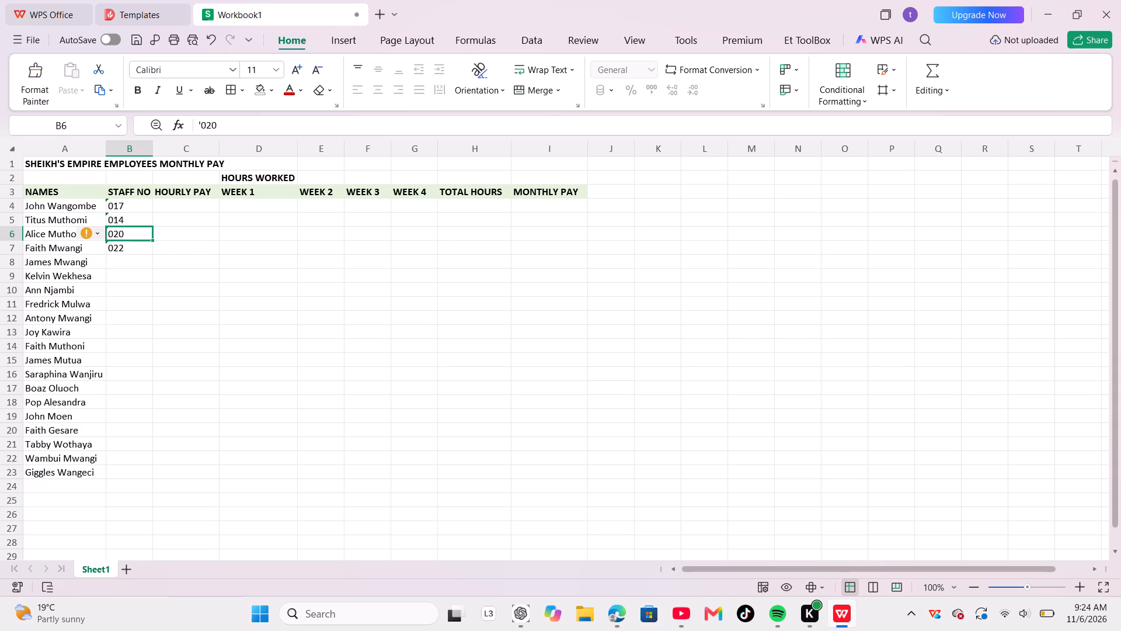
left_click(120, 264)
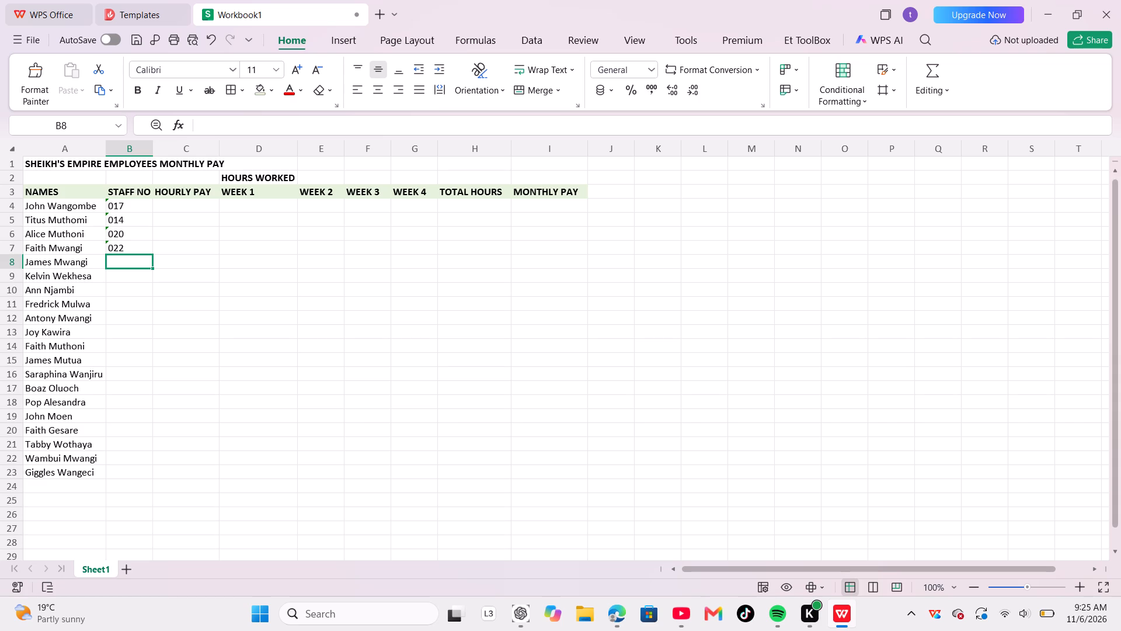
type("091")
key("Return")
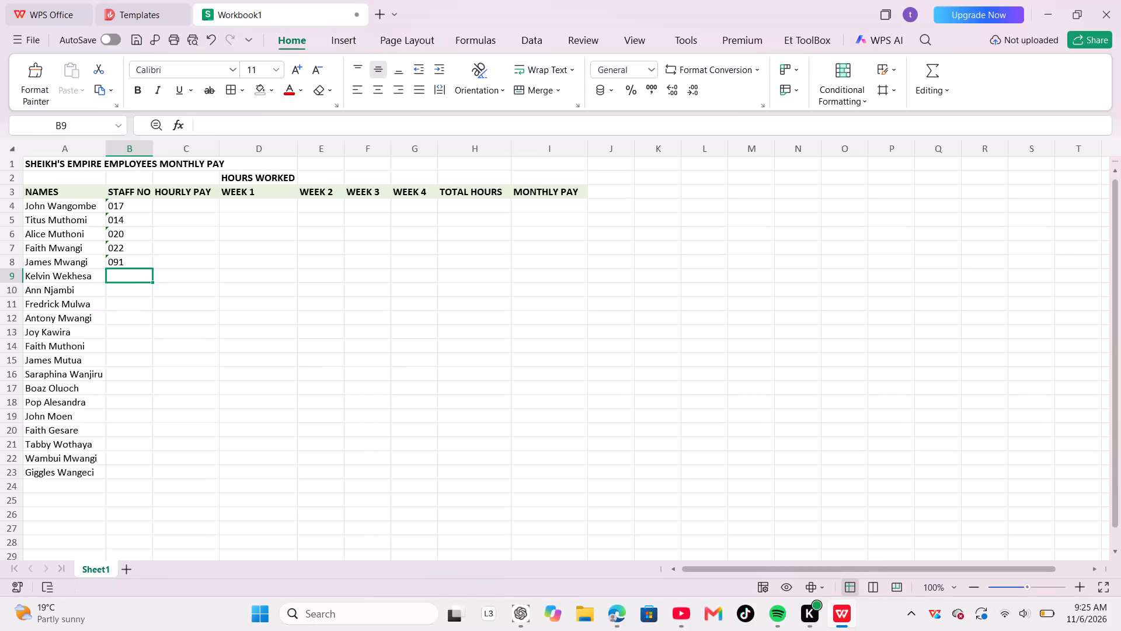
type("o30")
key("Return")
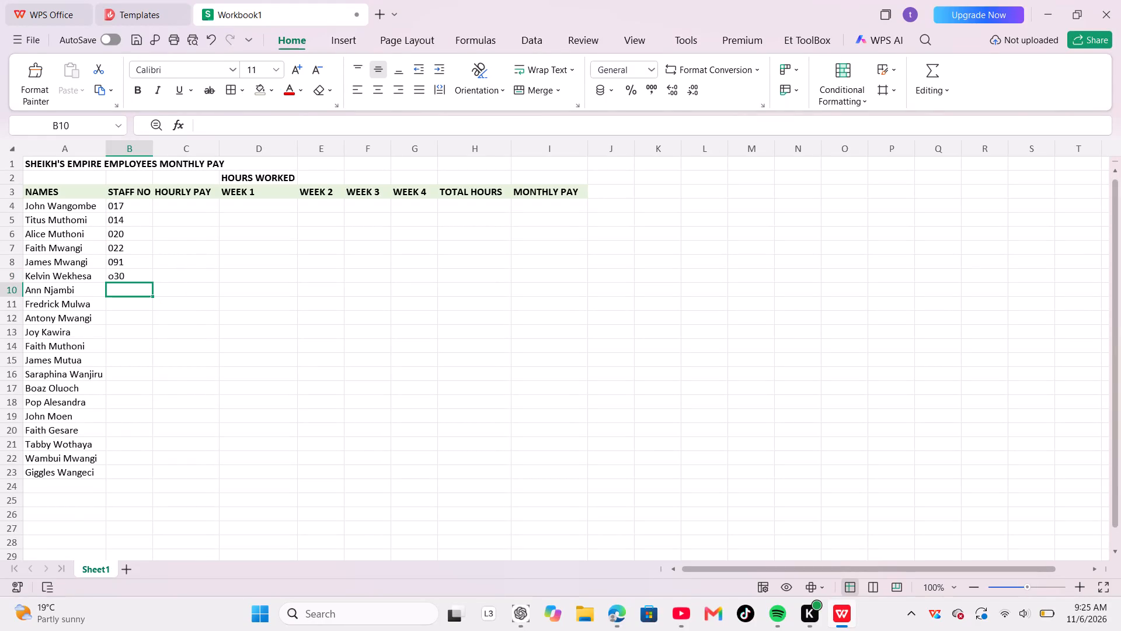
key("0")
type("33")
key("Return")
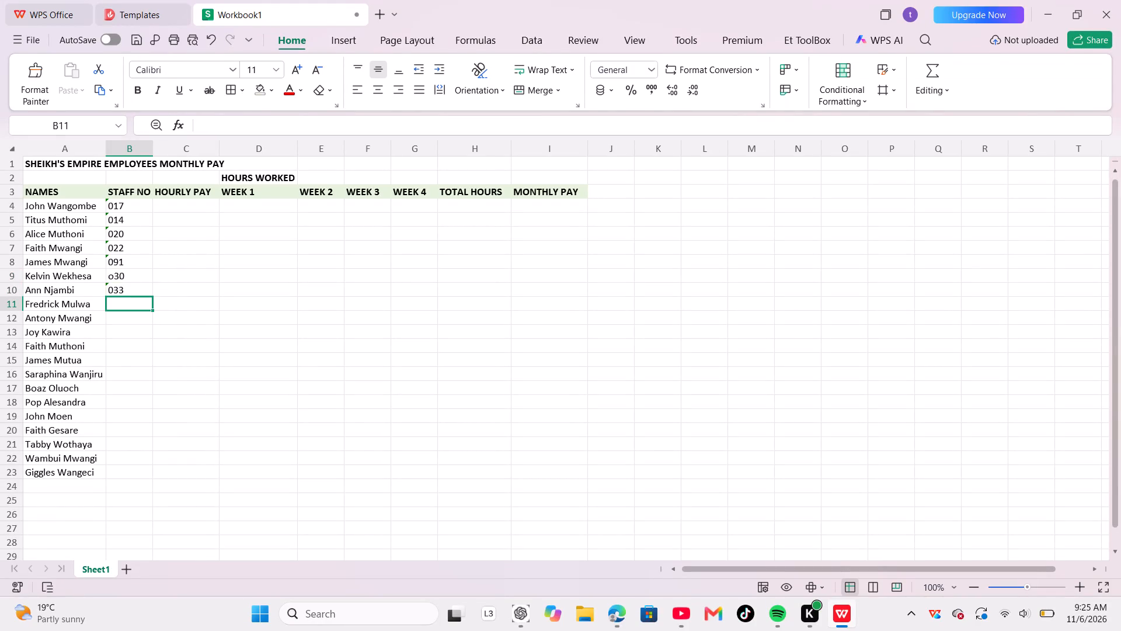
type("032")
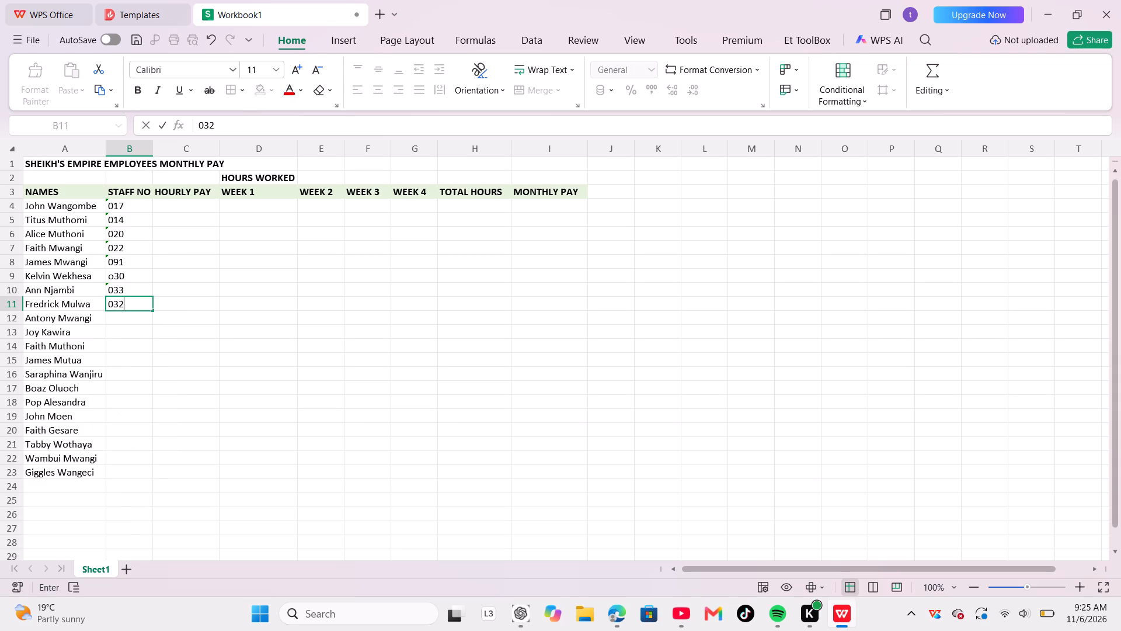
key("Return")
Enter the staff numbers 041, 044, 066 and 022 in cells B12 to B15 of the STAFF NO column.
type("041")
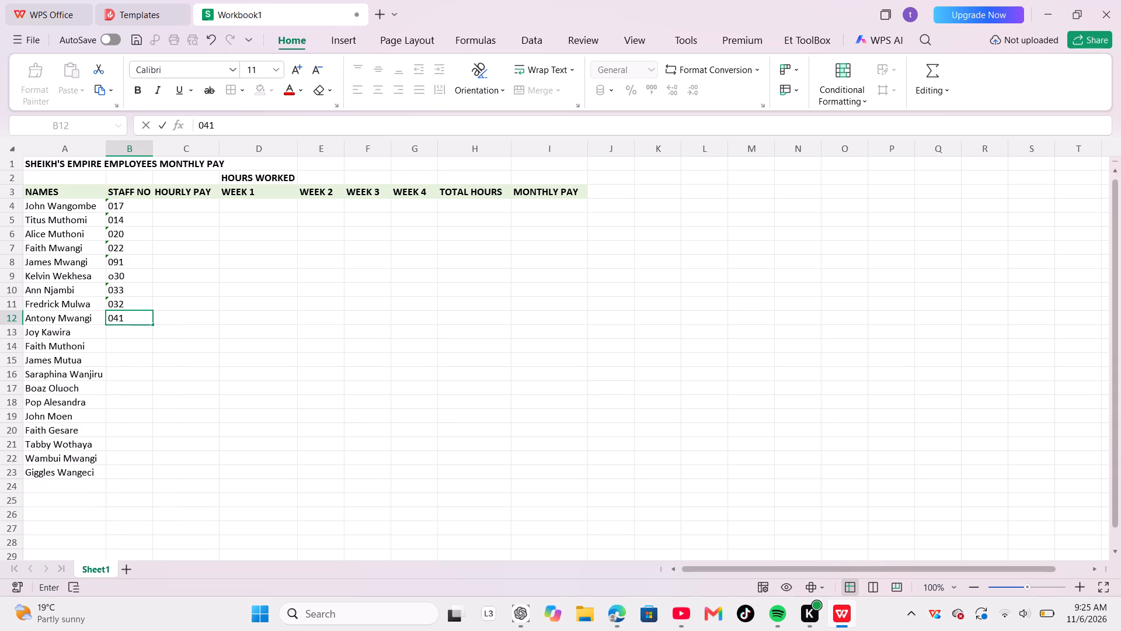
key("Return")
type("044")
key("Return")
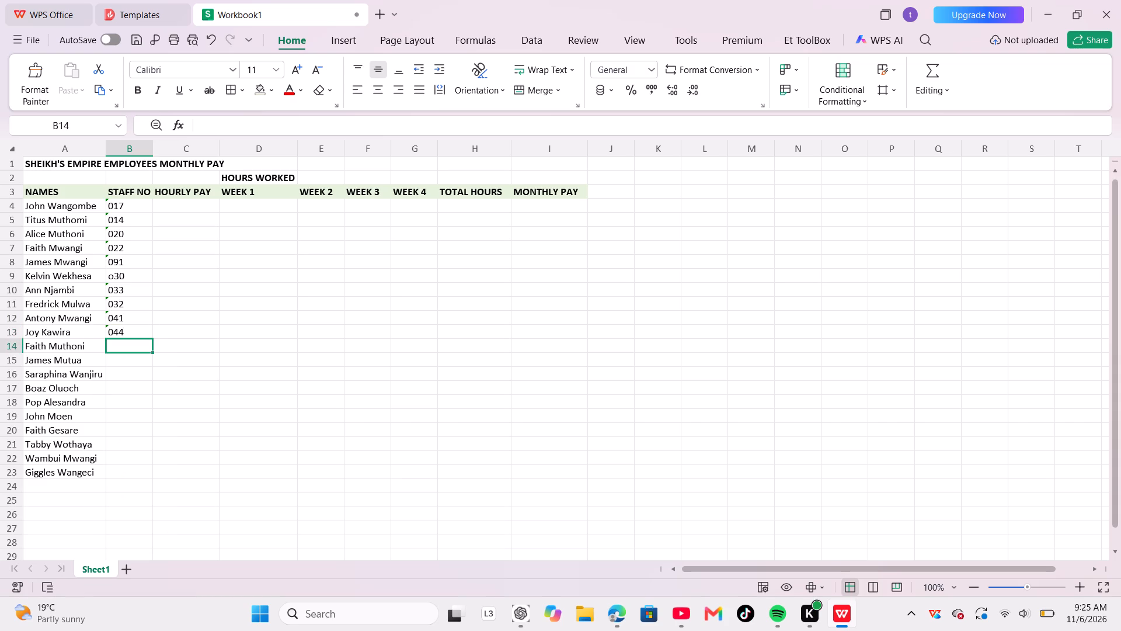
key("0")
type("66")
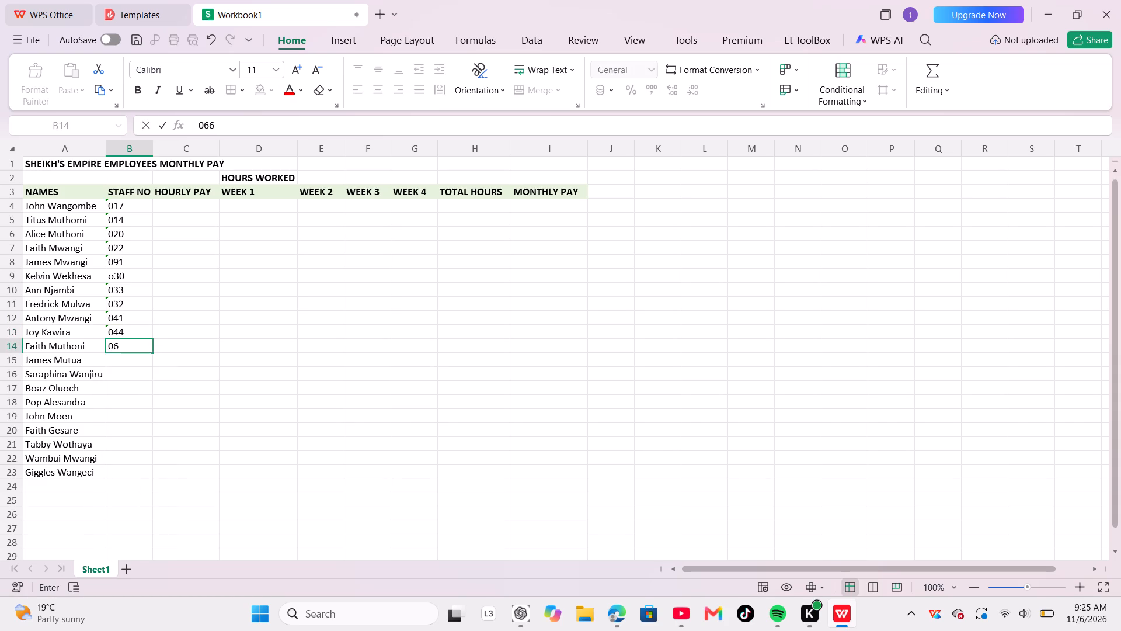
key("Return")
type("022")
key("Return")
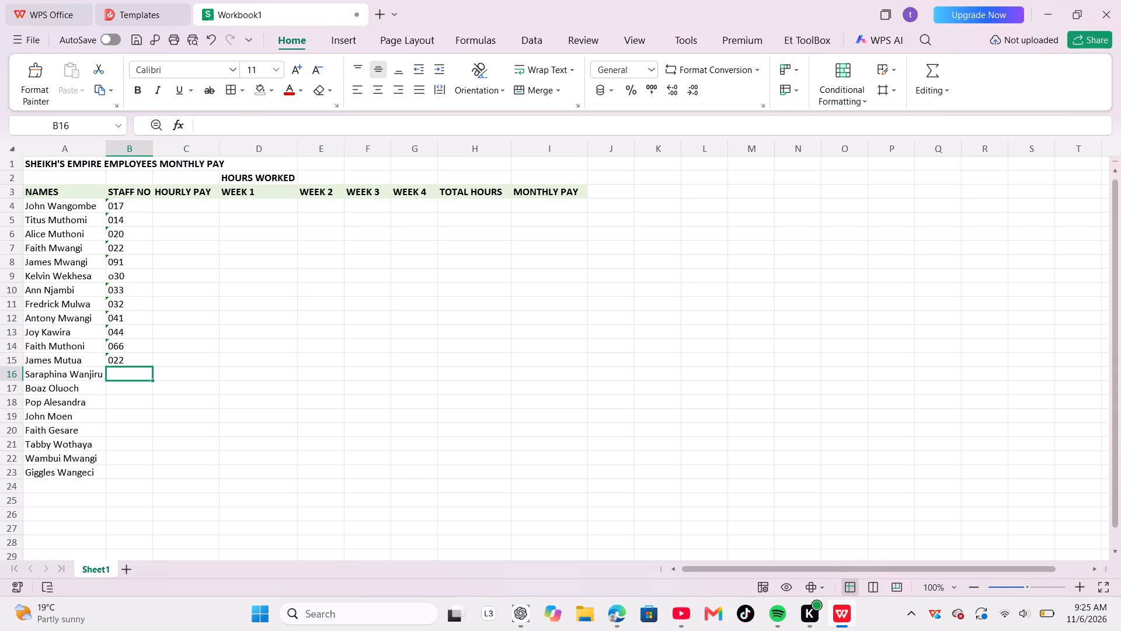
Replace the duplicated staff number in cell B15 with 023.
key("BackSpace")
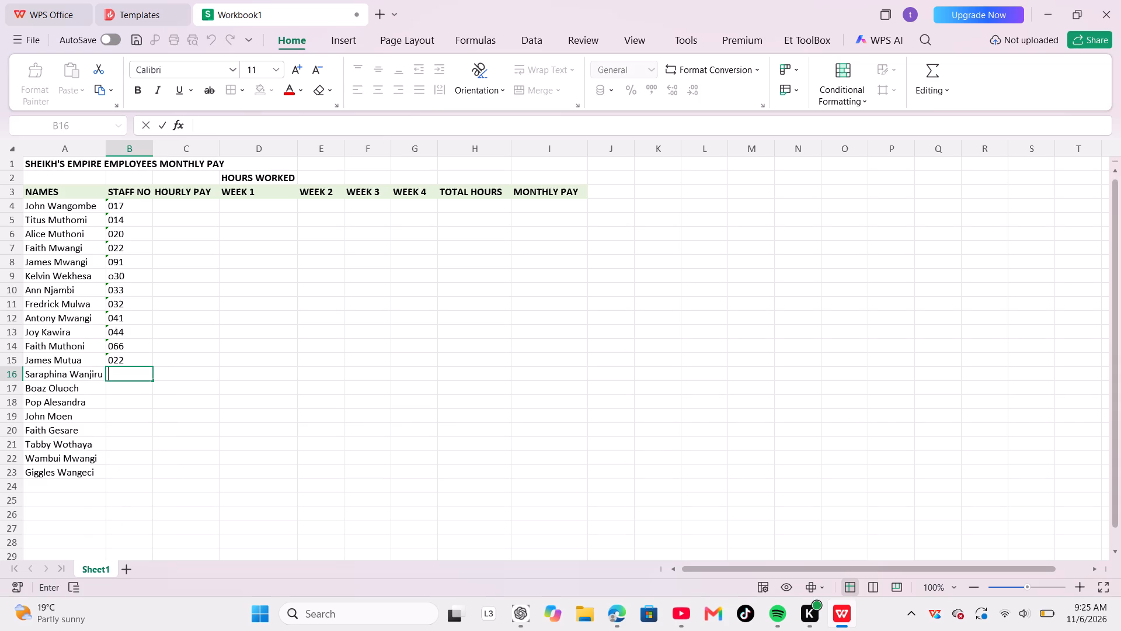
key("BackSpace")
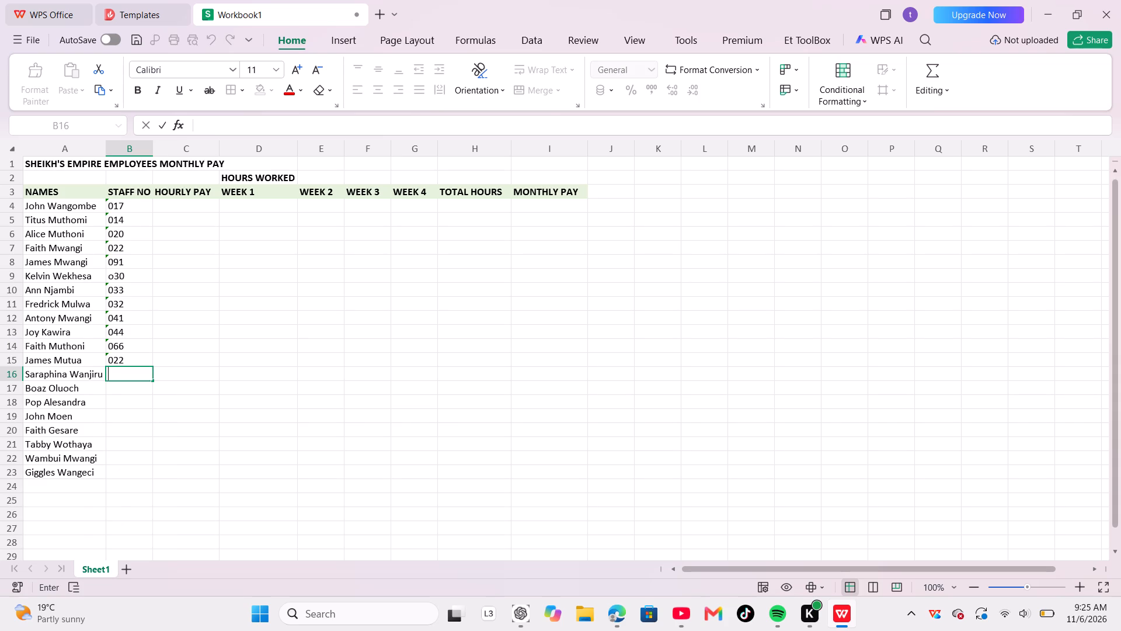
left_click(132, 358)
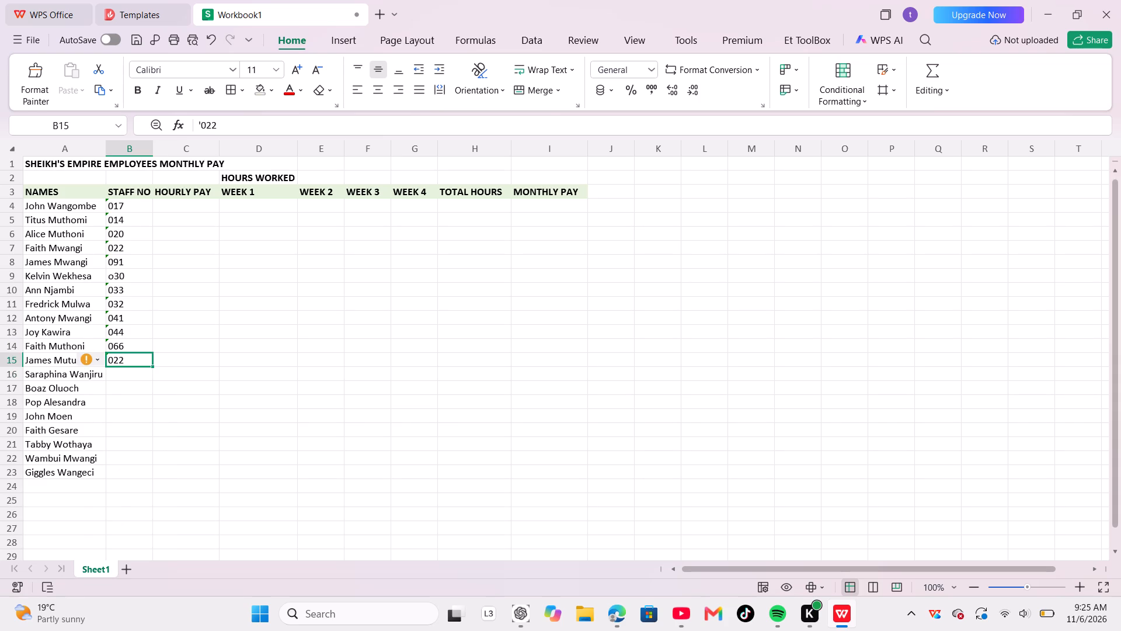
key("BackSpace")
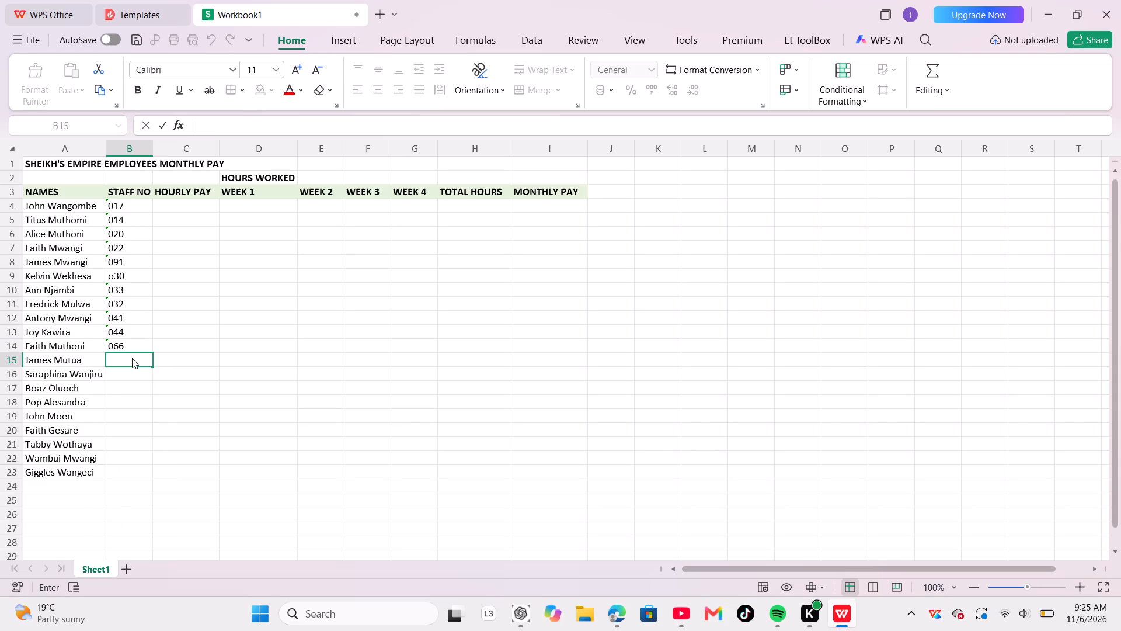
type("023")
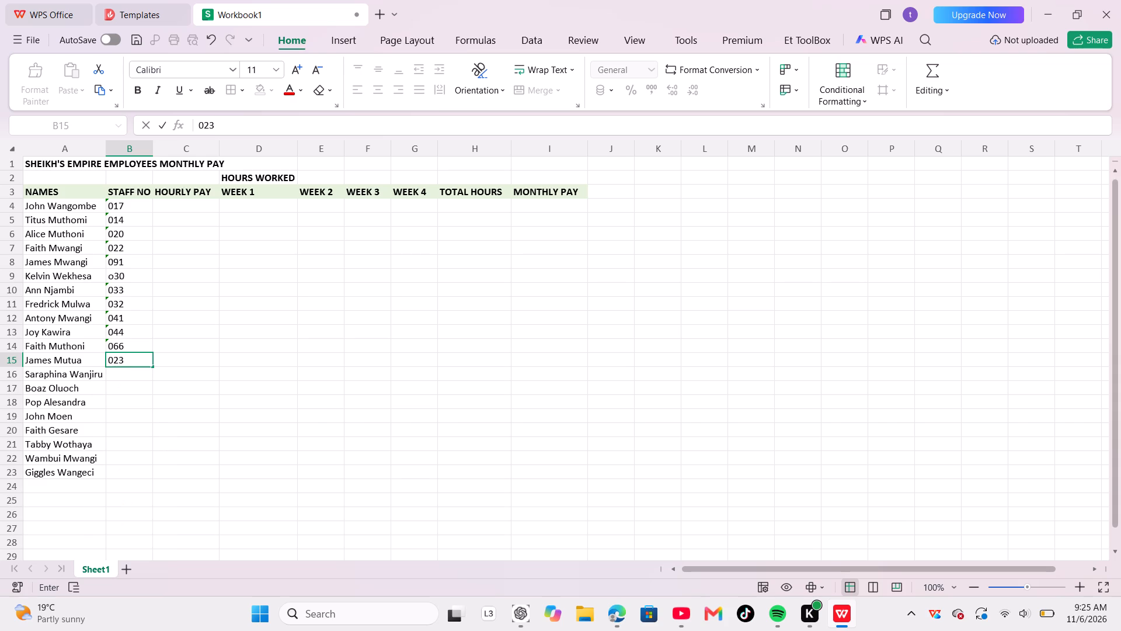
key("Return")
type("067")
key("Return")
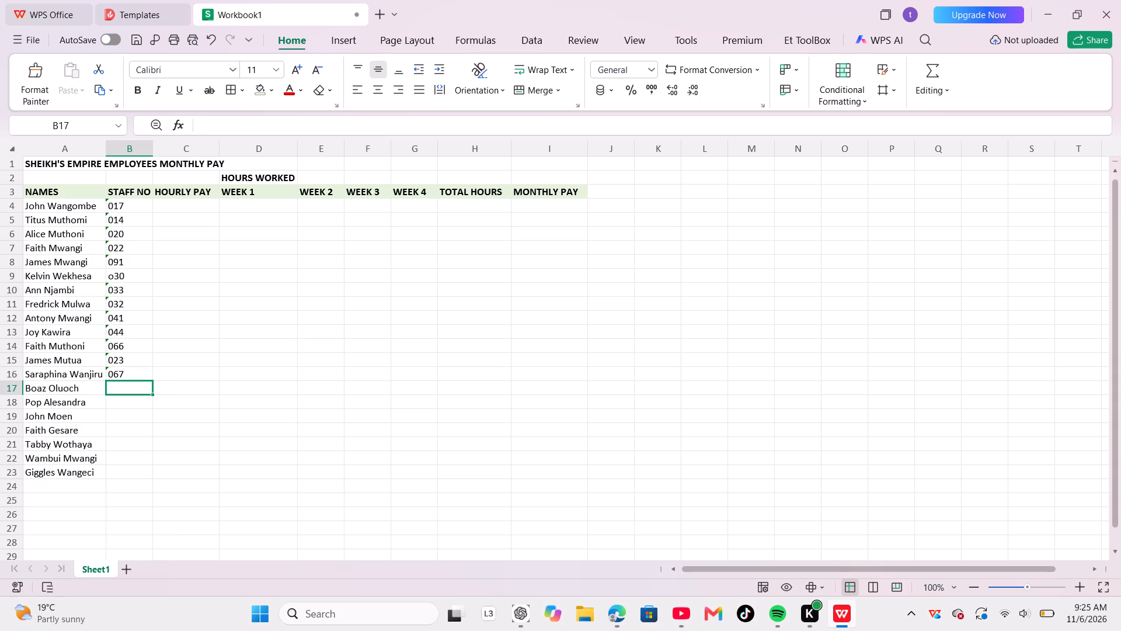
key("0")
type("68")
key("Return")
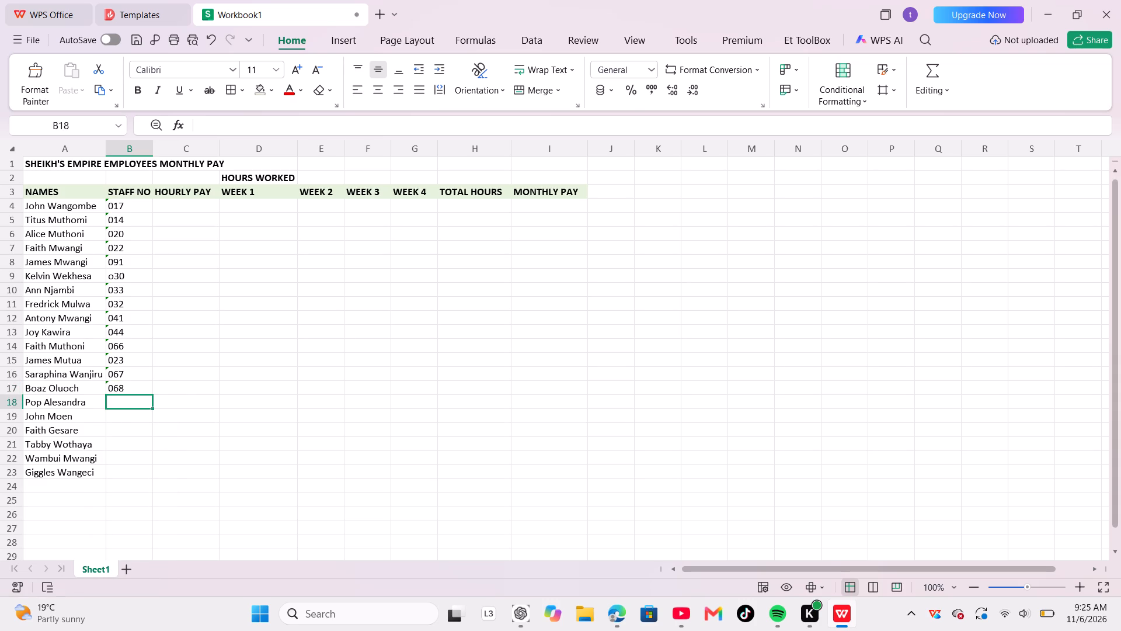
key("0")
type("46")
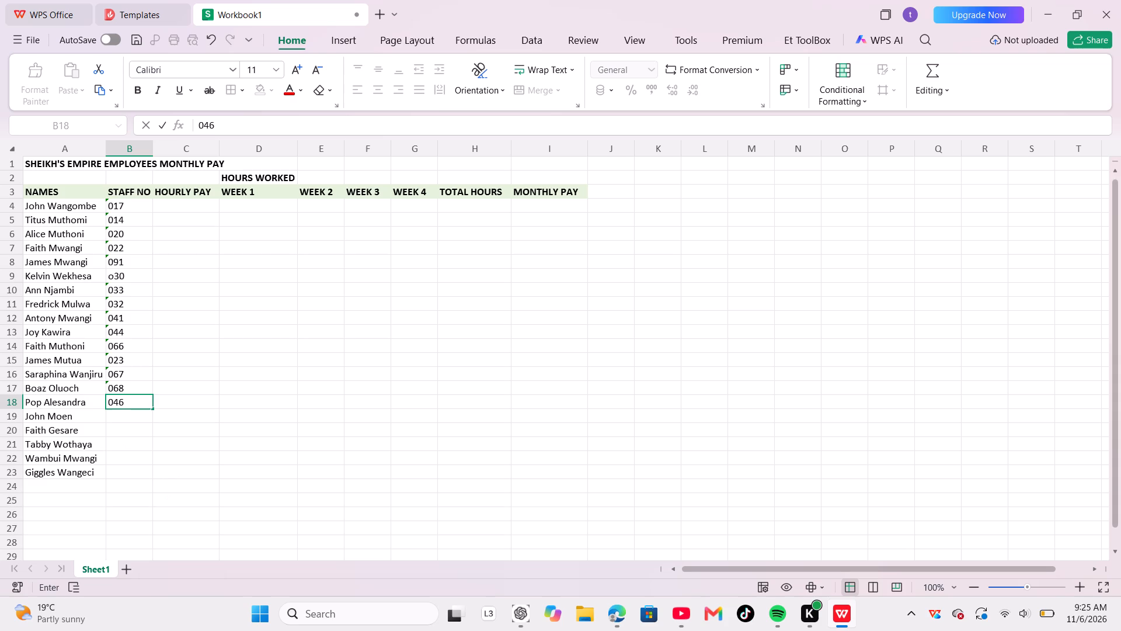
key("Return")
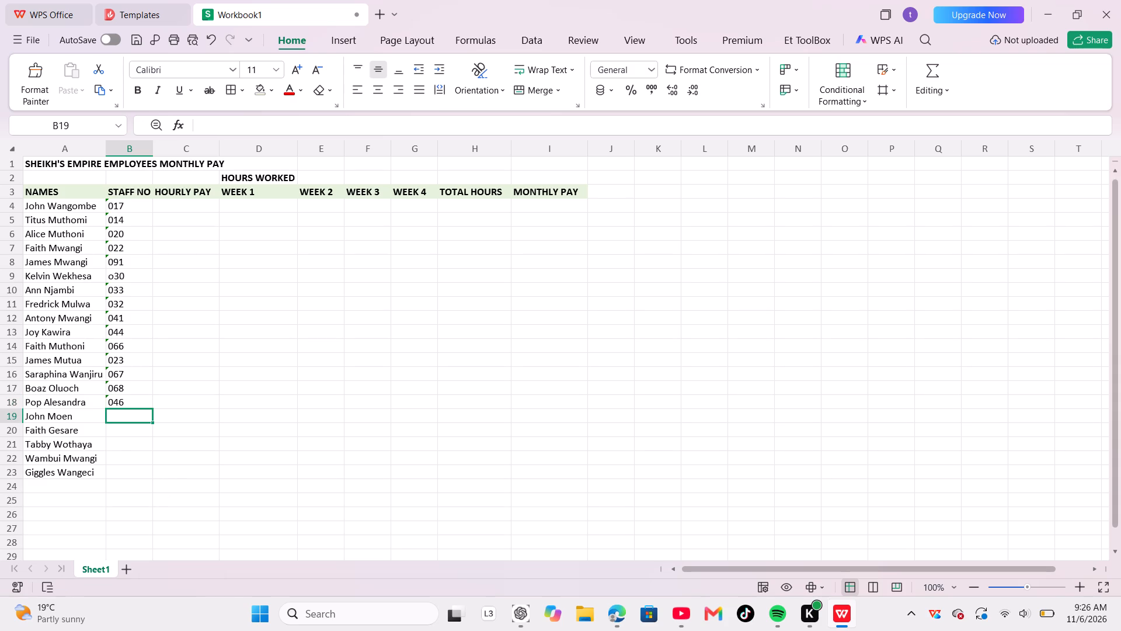
Replace the mistyped staff number in cell B9 with 049.
left_click(111, 276)
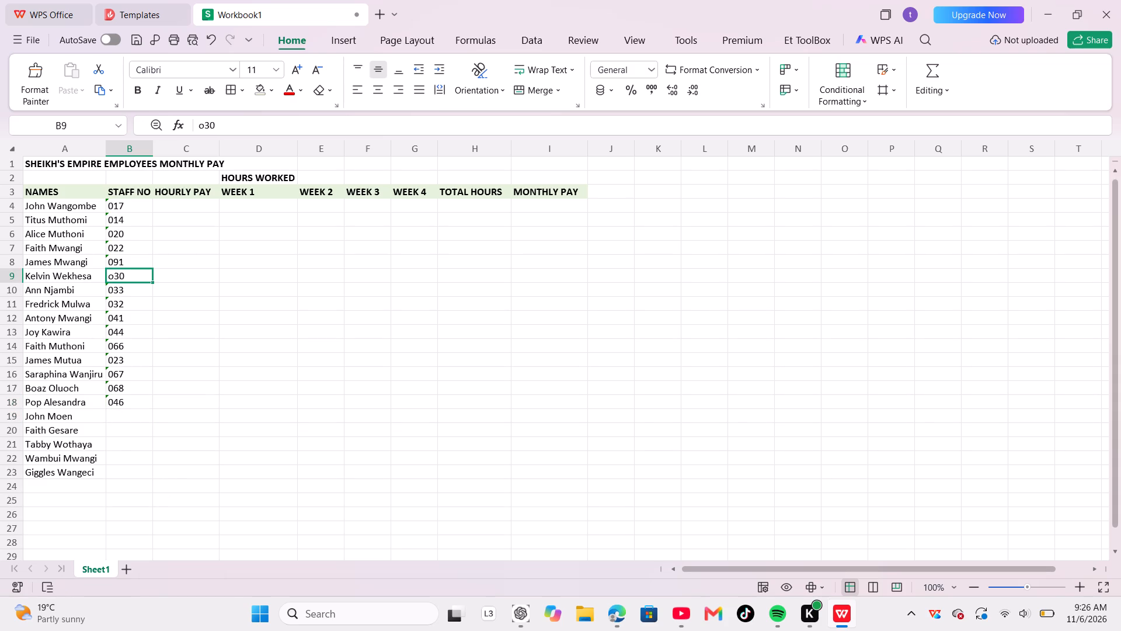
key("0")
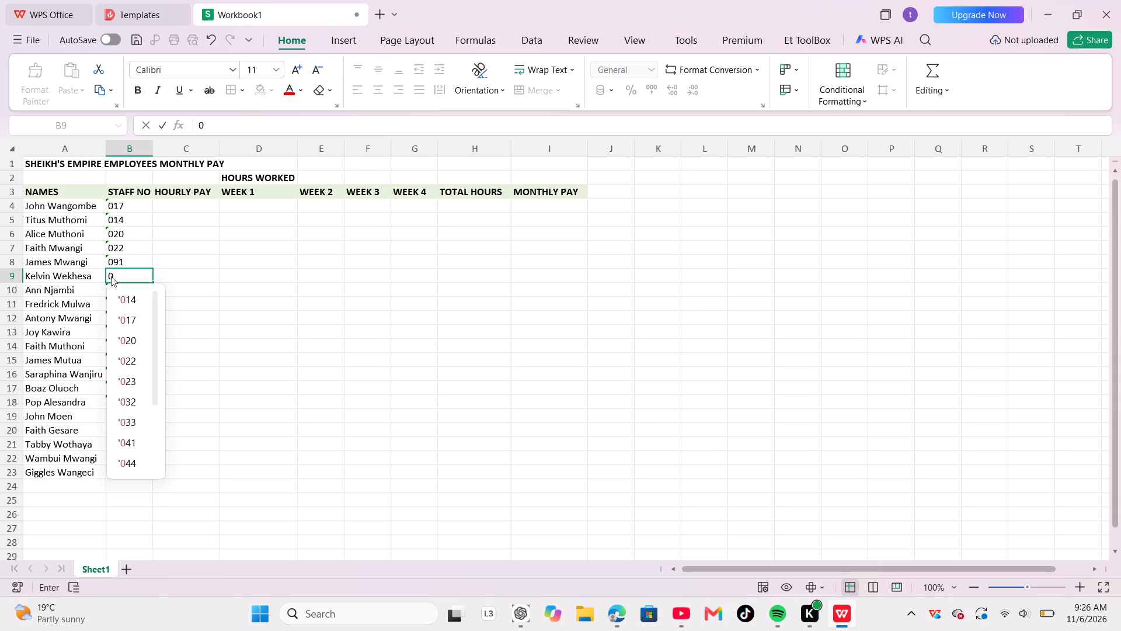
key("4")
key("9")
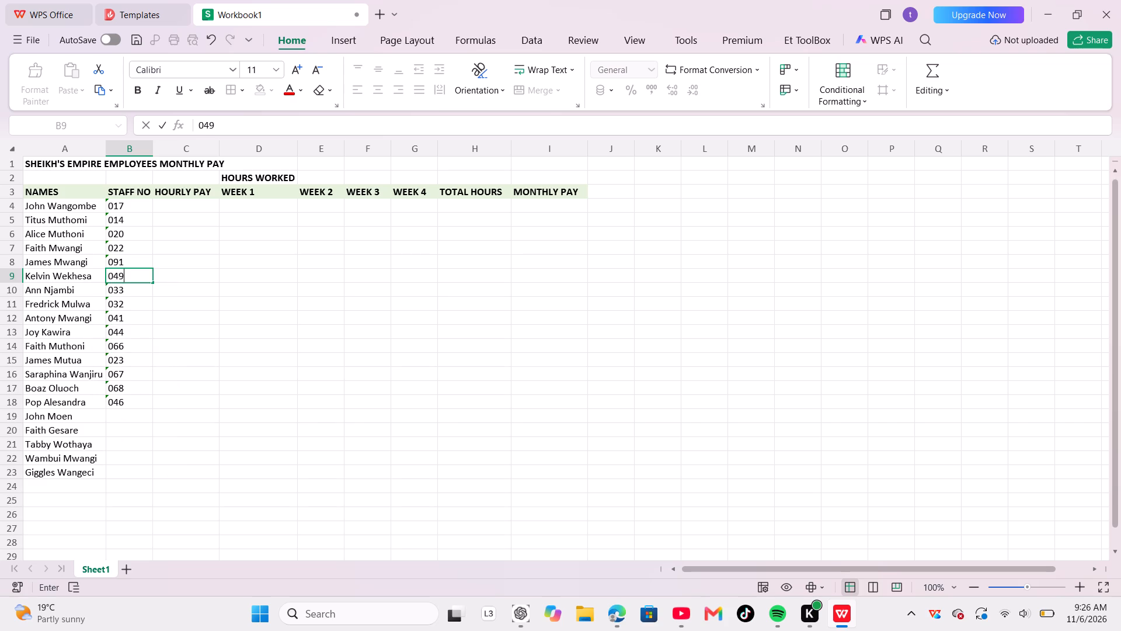
key("Return")
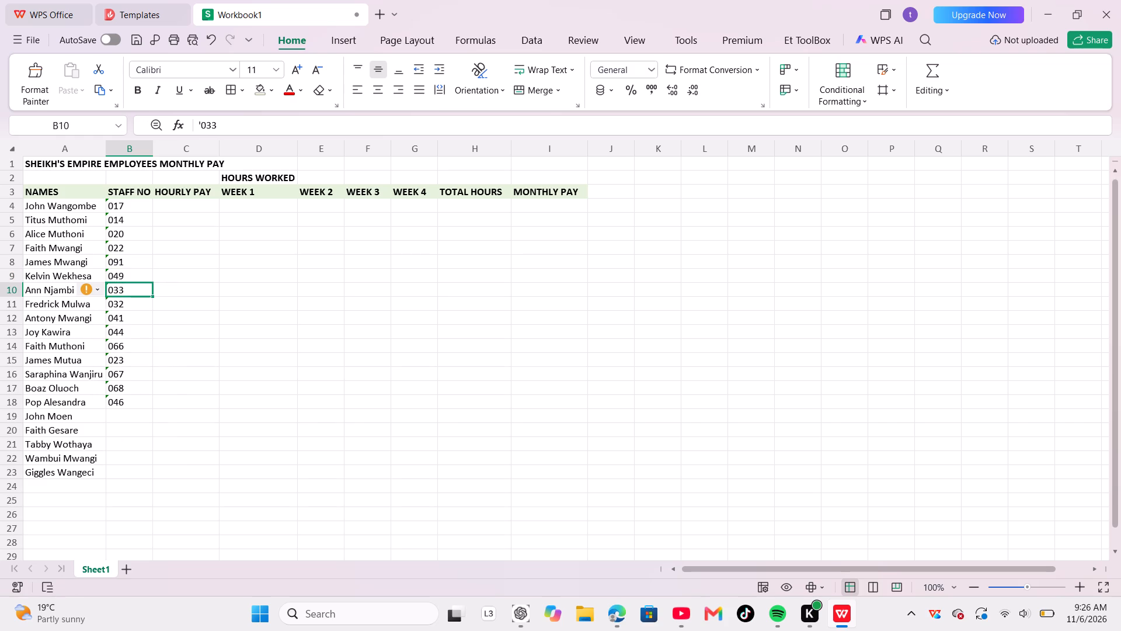
left_click(122, 411)
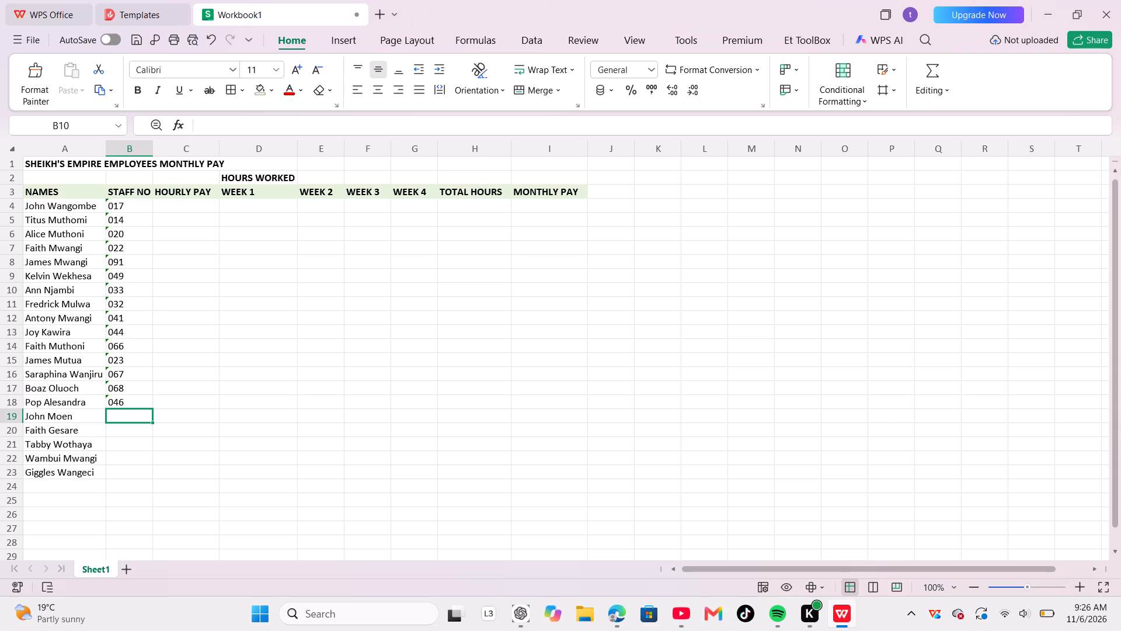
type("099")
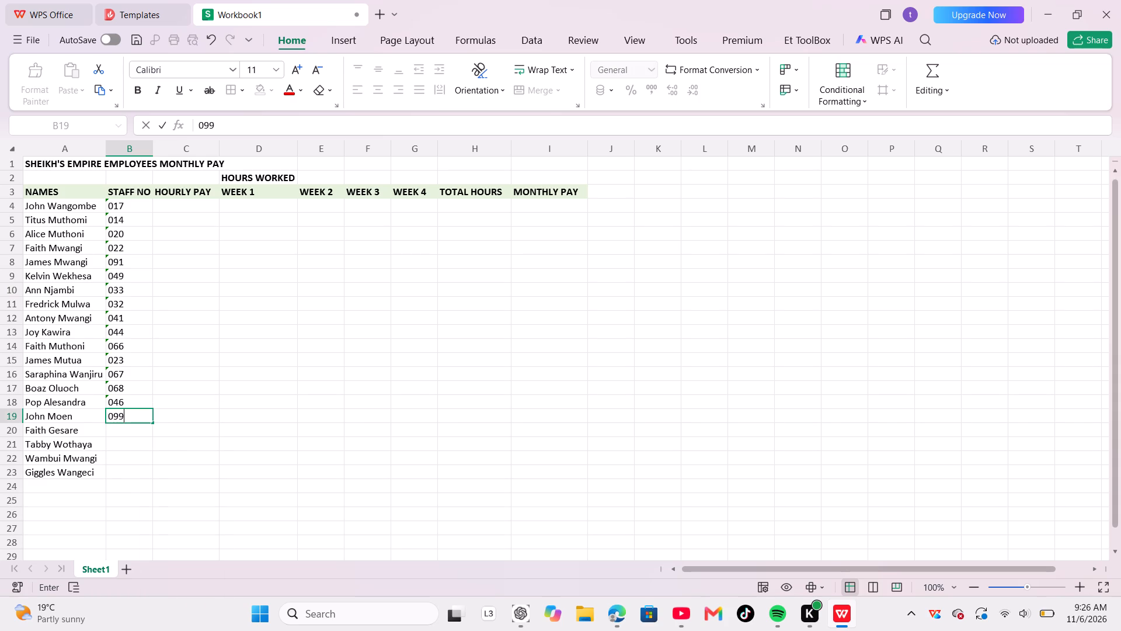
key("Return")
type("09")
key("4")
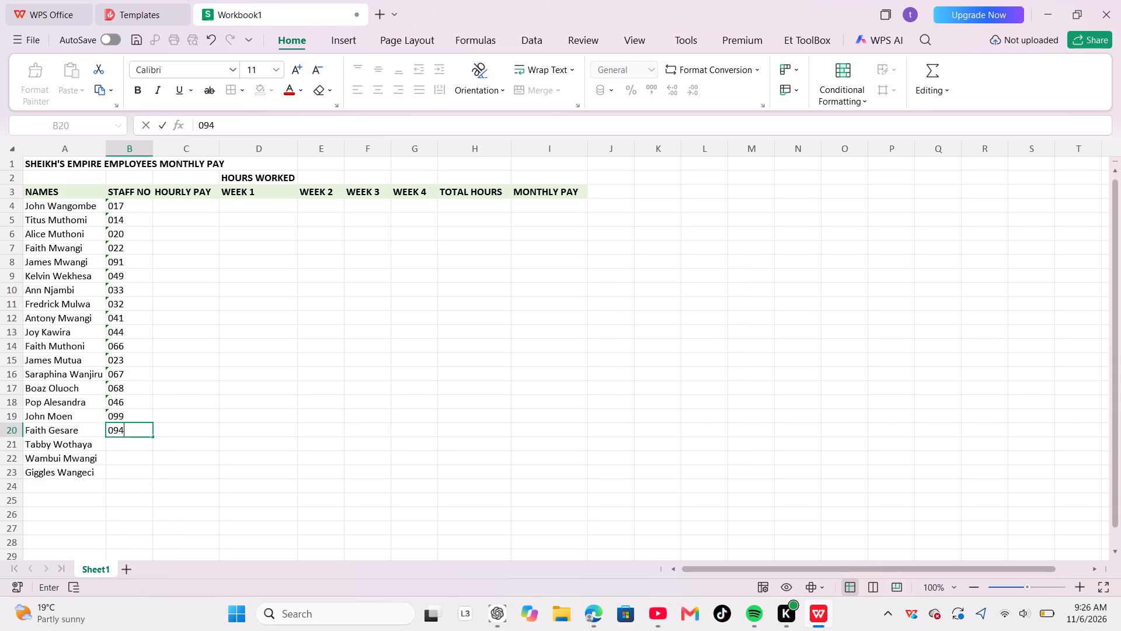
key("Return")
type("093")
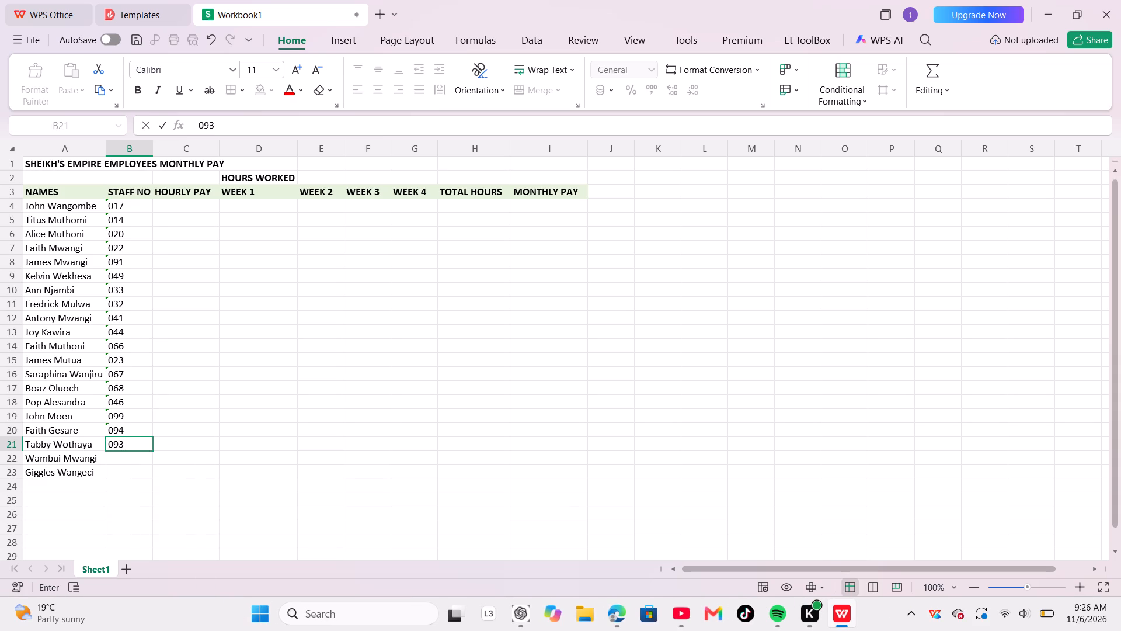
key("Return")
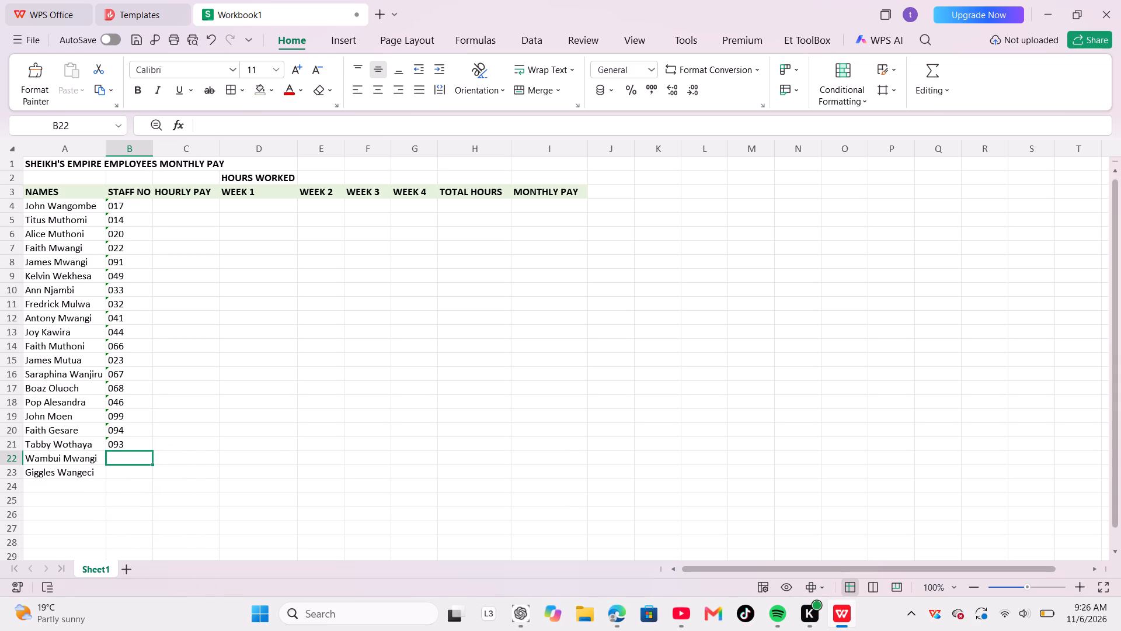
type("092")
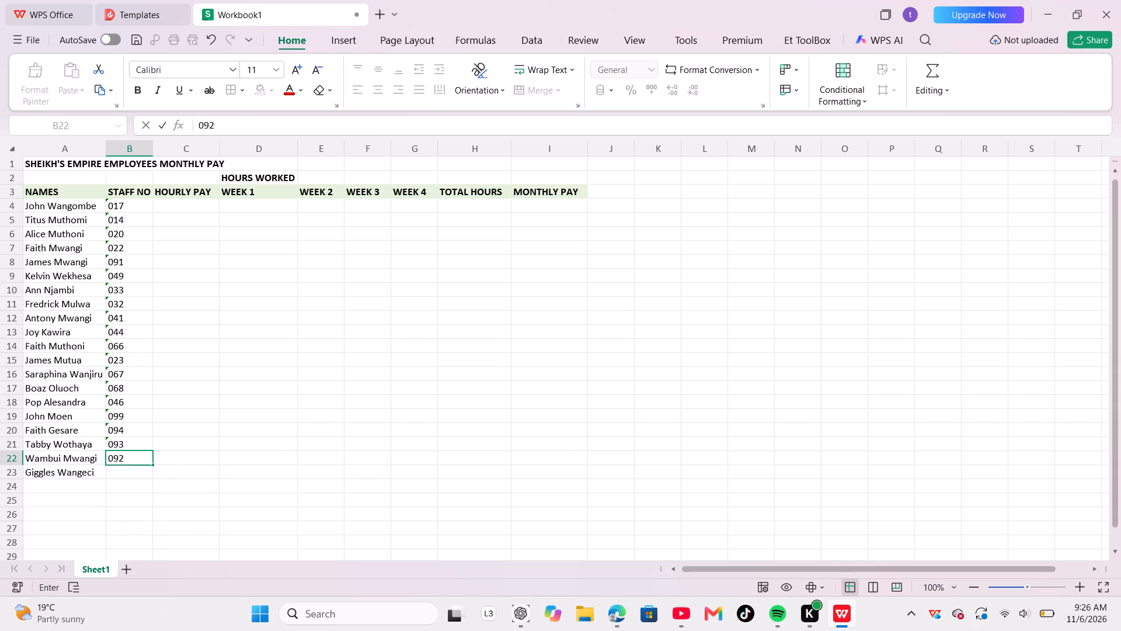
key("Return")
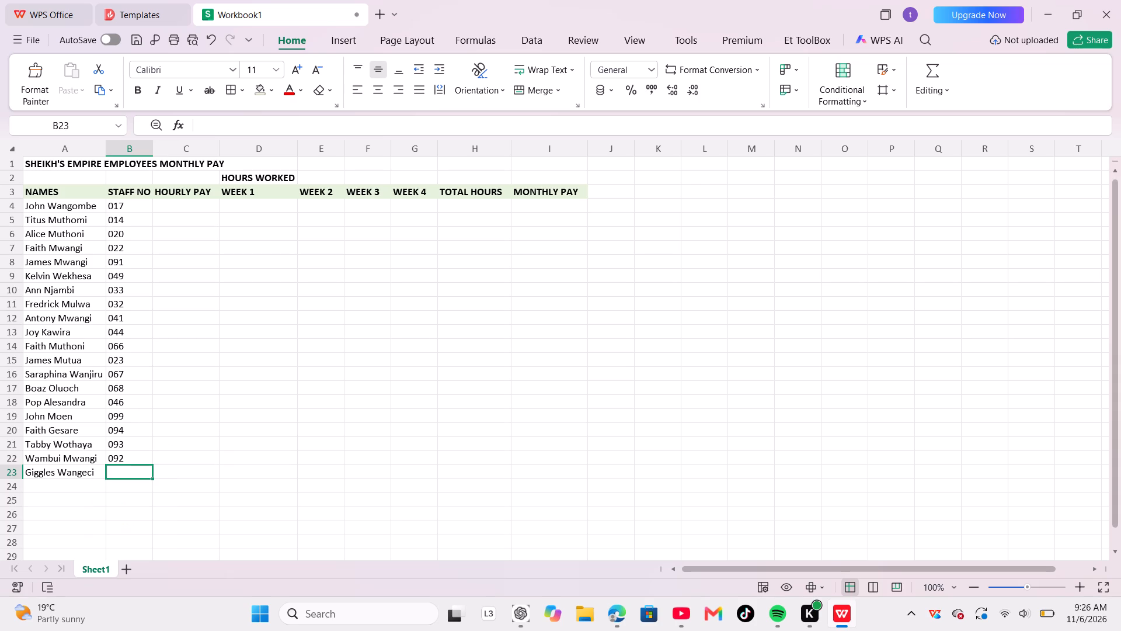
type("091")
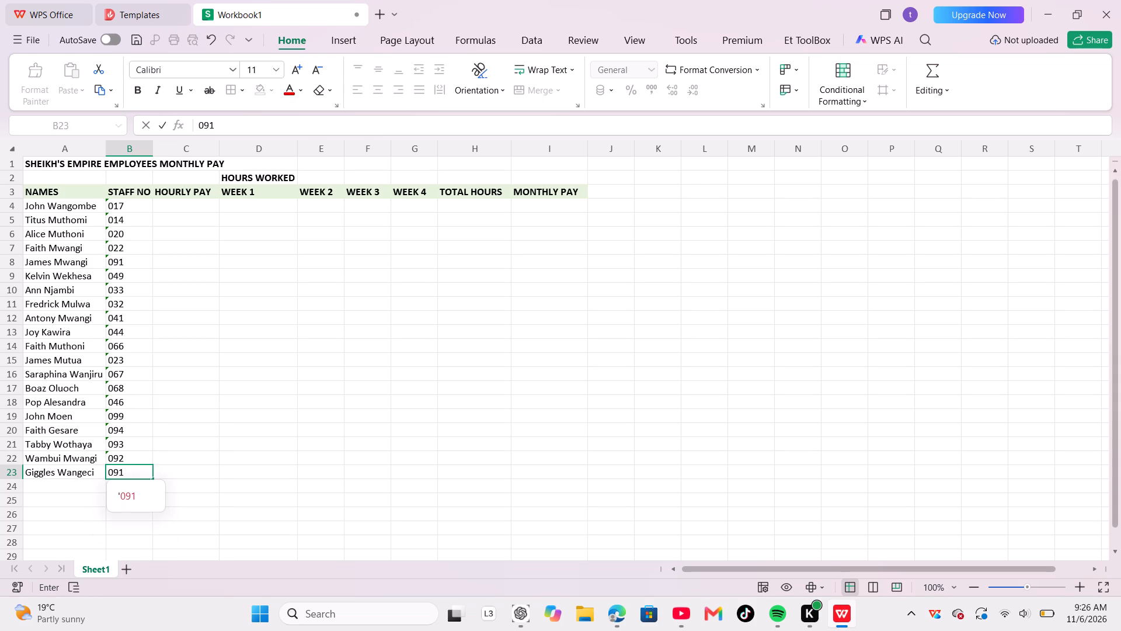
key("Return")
Enter the hourly pay values 40, 55, 55, 60 and 100 in cells C4 to C8 of the HOURLY PAY column.
left_click(195, 401)
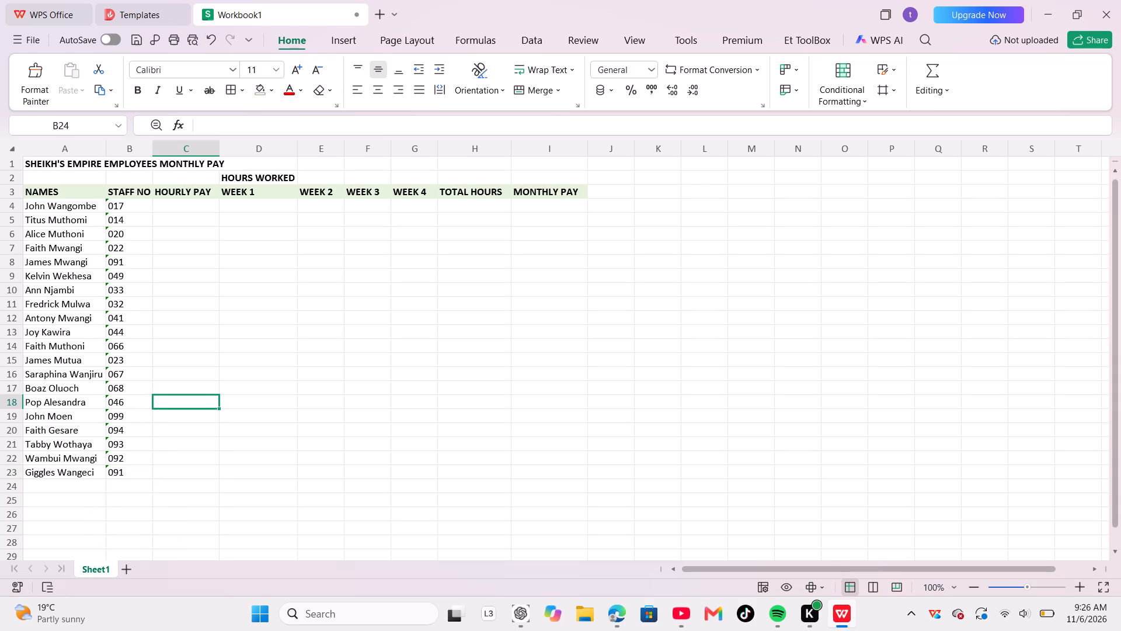
left_click(184, 206)
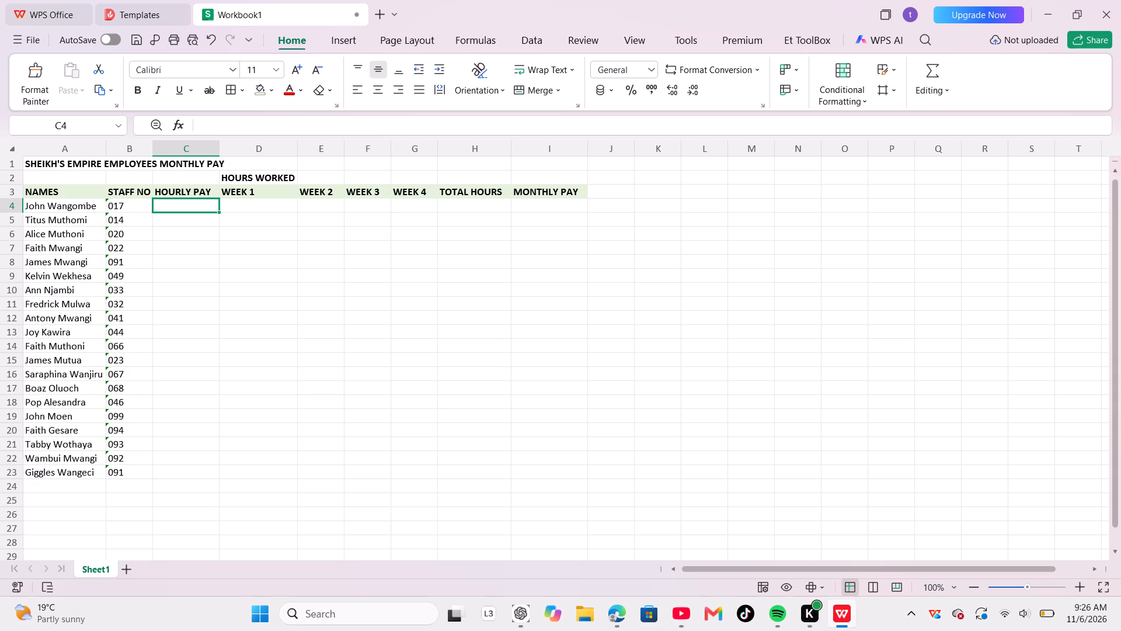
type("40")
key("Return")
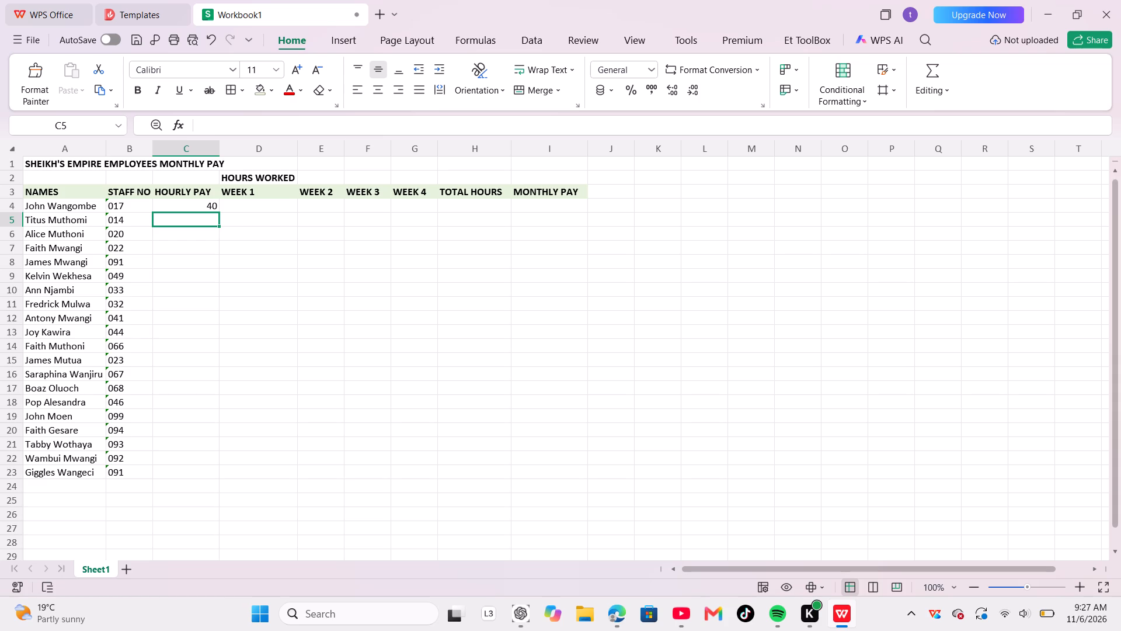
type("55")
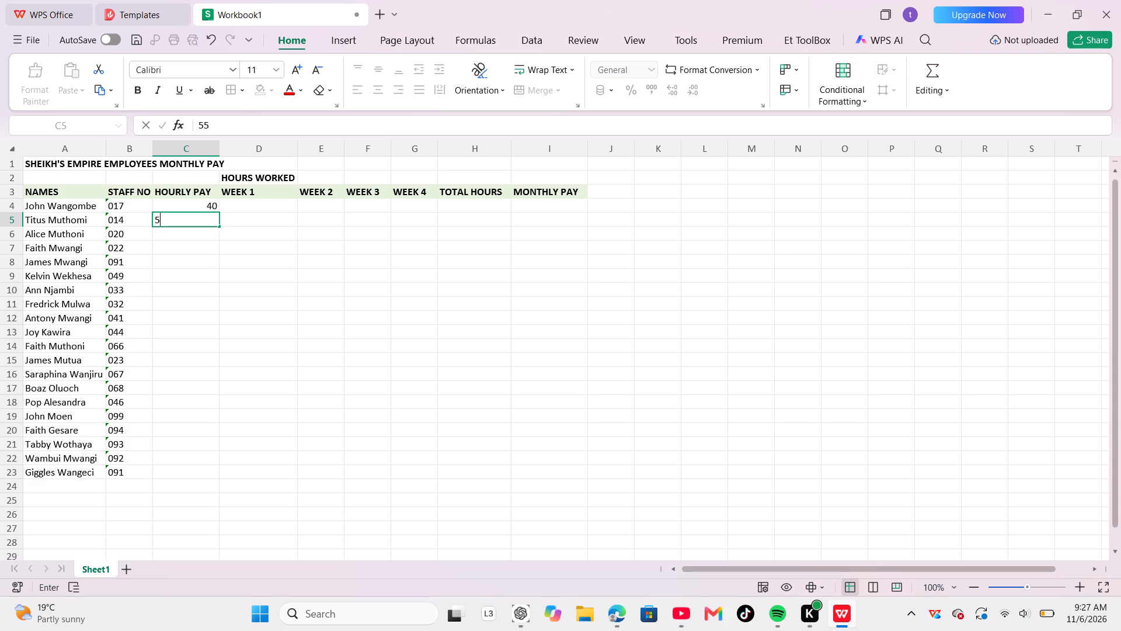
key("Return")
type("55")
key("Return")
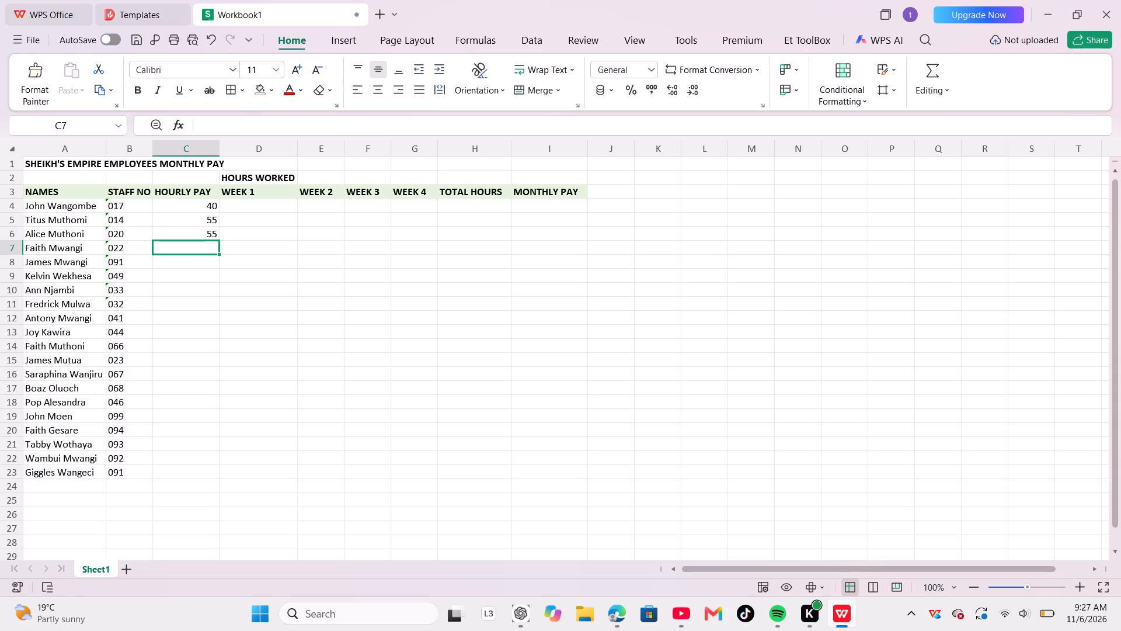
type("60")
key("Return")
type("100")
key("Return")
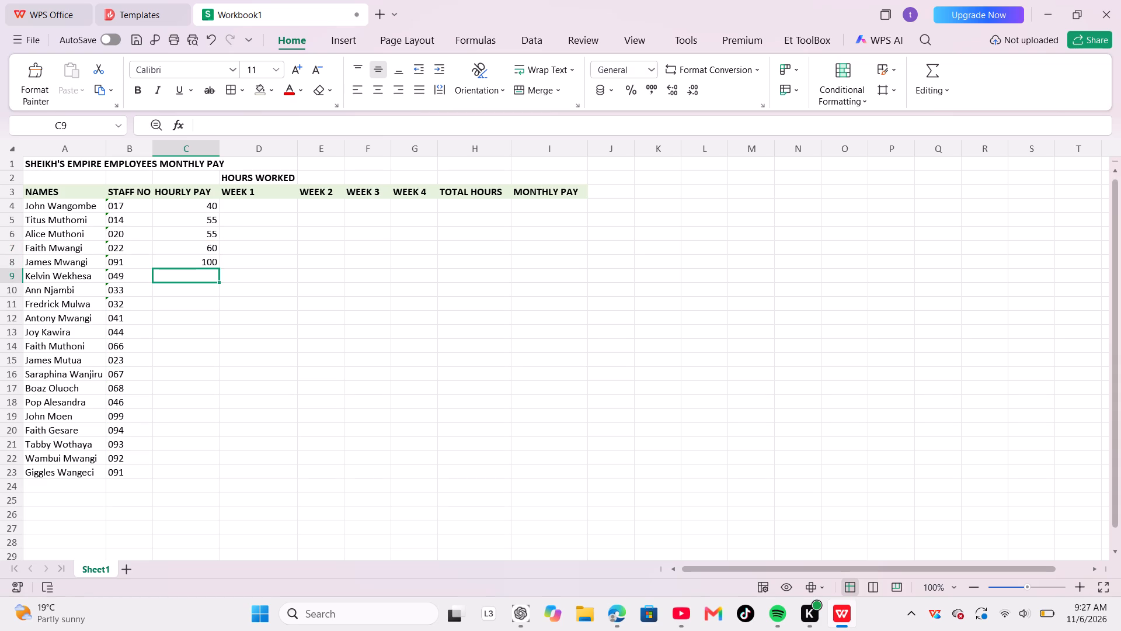
Enter the hourly pay values 90, 35, 40, 45 and 55 in cells C9 to C13 of the HOURLY PAY column.
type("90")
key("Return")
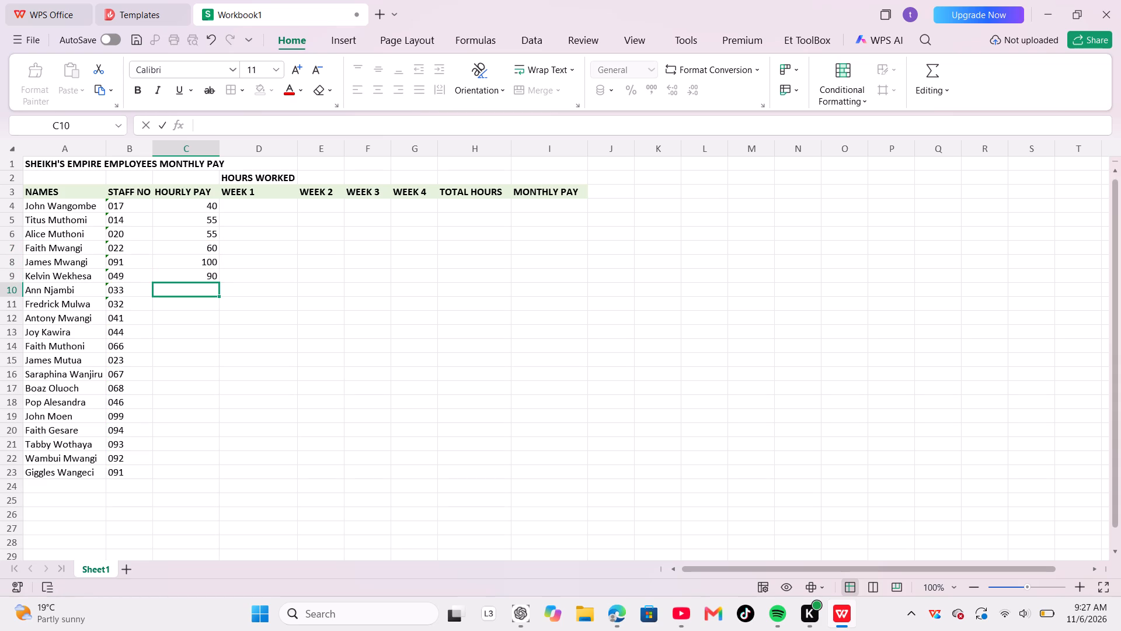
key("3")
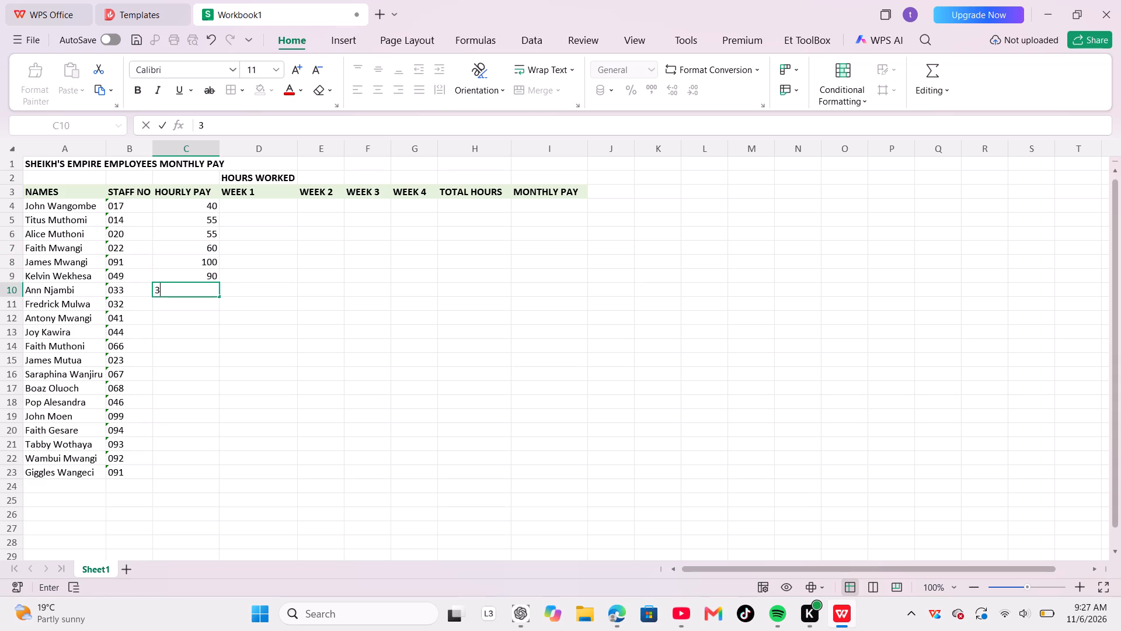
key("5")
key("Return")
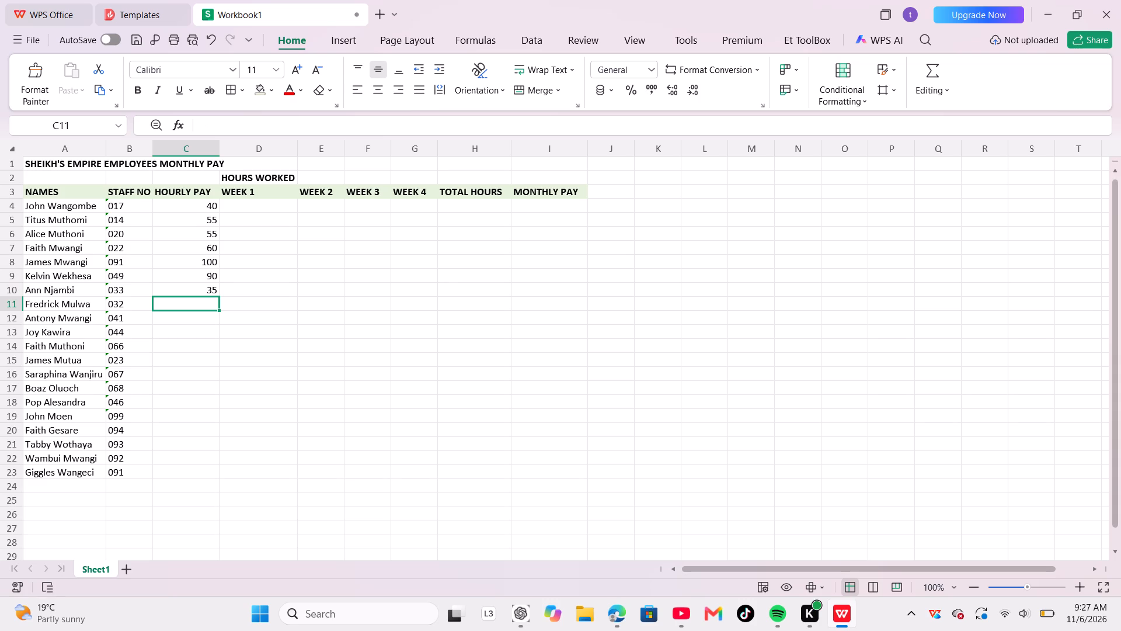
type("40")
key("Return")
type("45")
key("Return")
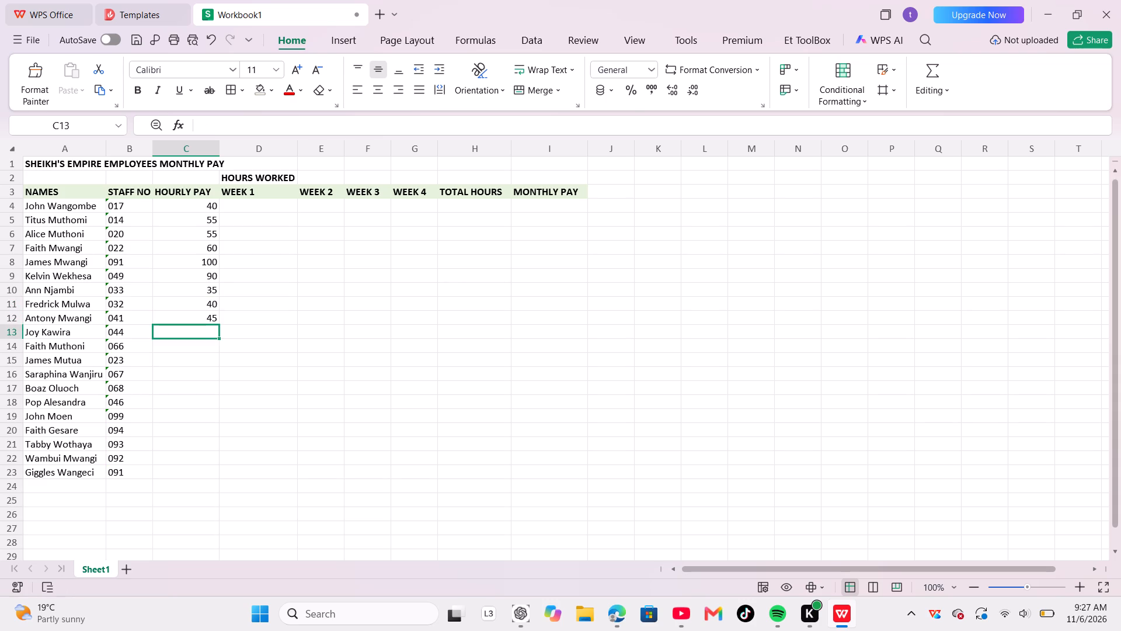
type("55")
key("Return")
Enter the hourly pay values 50, 70, 50, 70 and 45 in cells C14 to C18 of the HOURLY PAY column.
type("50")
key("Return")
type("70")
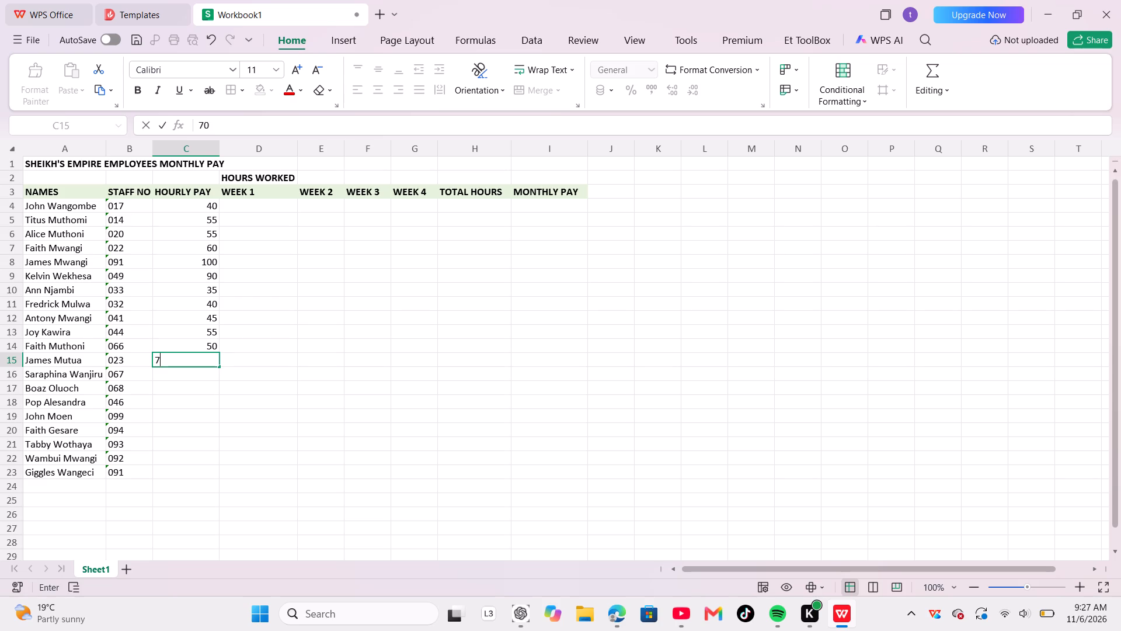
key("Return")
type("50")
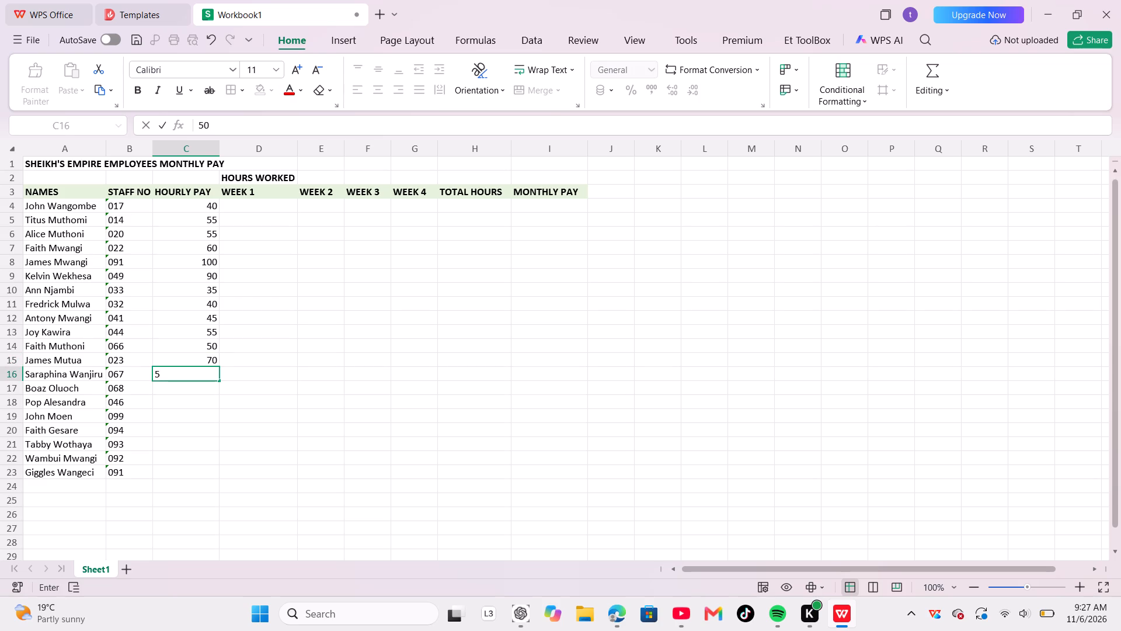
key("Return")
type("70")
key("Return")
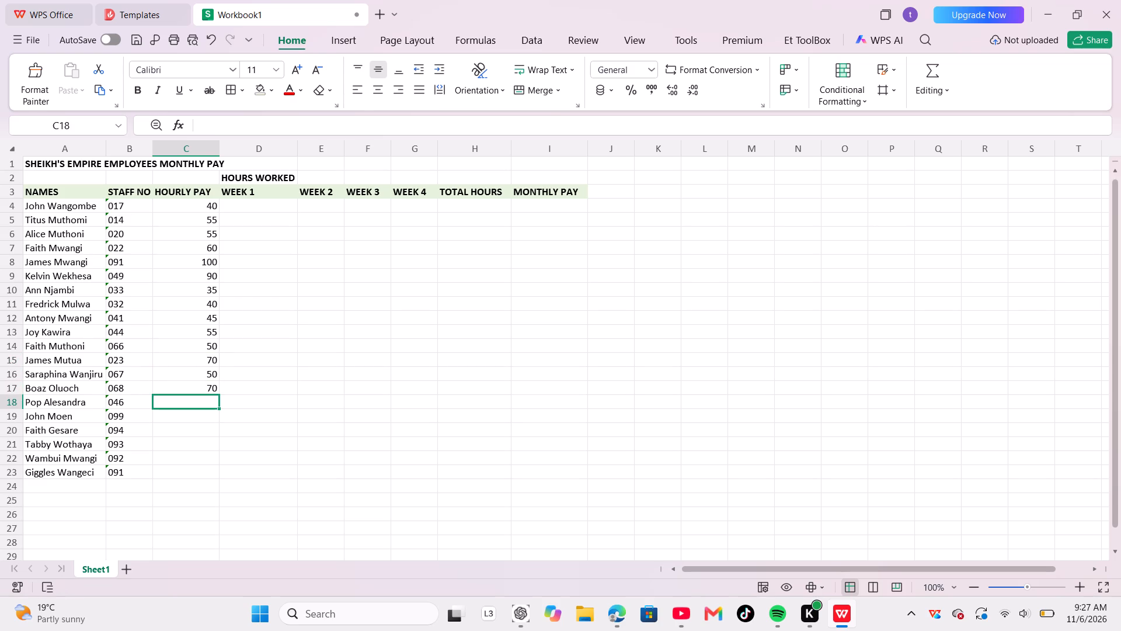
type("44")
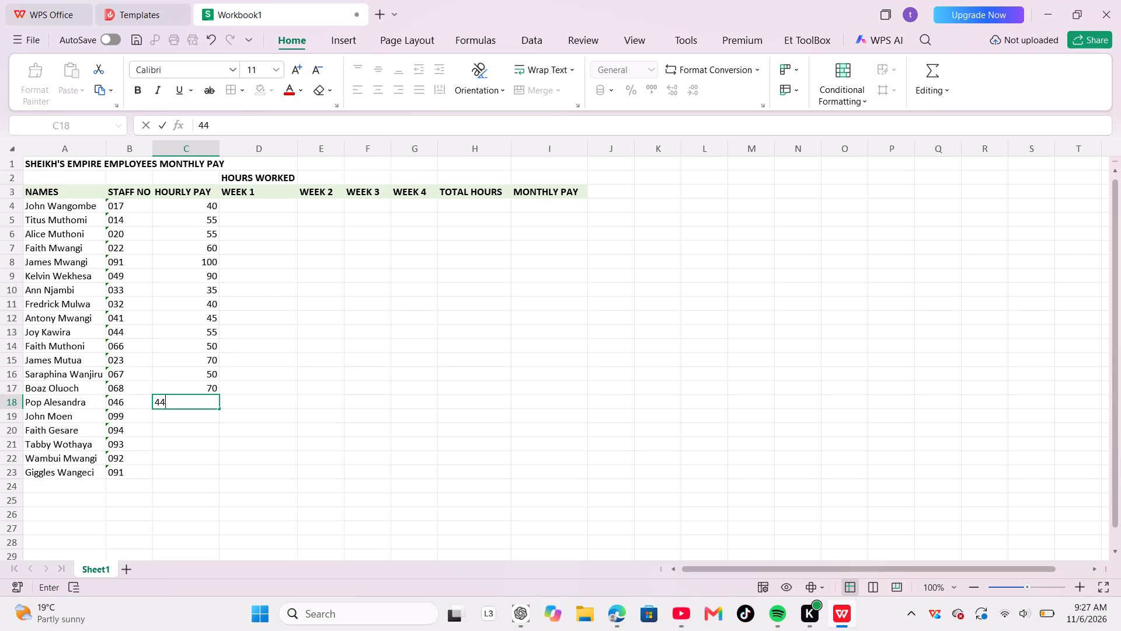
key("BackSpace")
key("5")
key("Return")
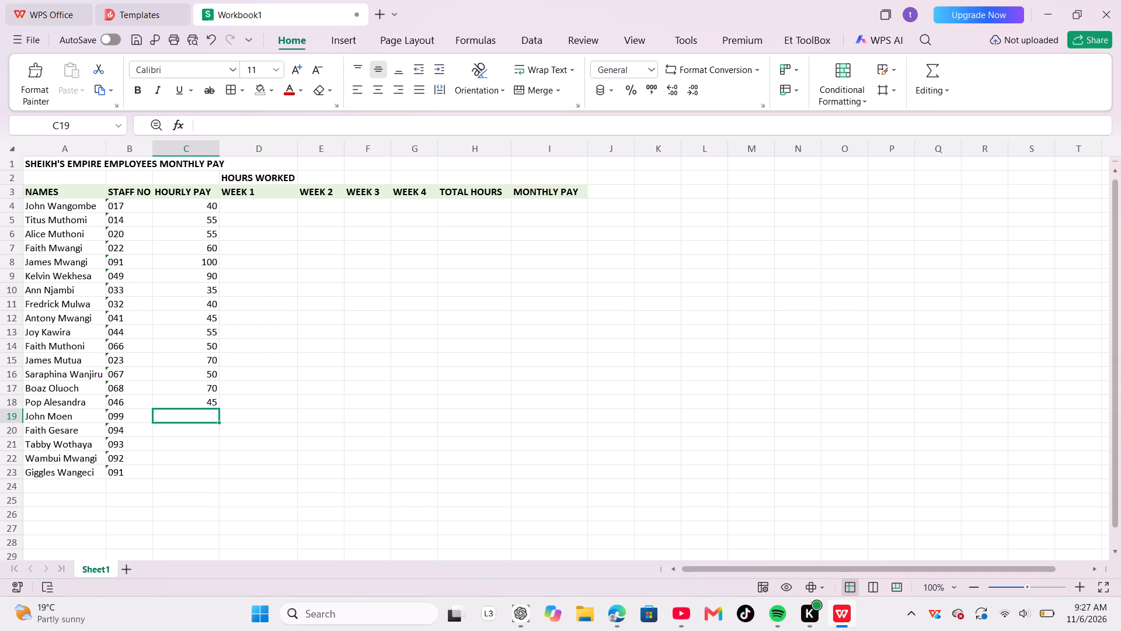
Enter the hourly pay values 35, 40, 45, 50 and 50 in cells C19 to C23 of the HOURLY PAY column.
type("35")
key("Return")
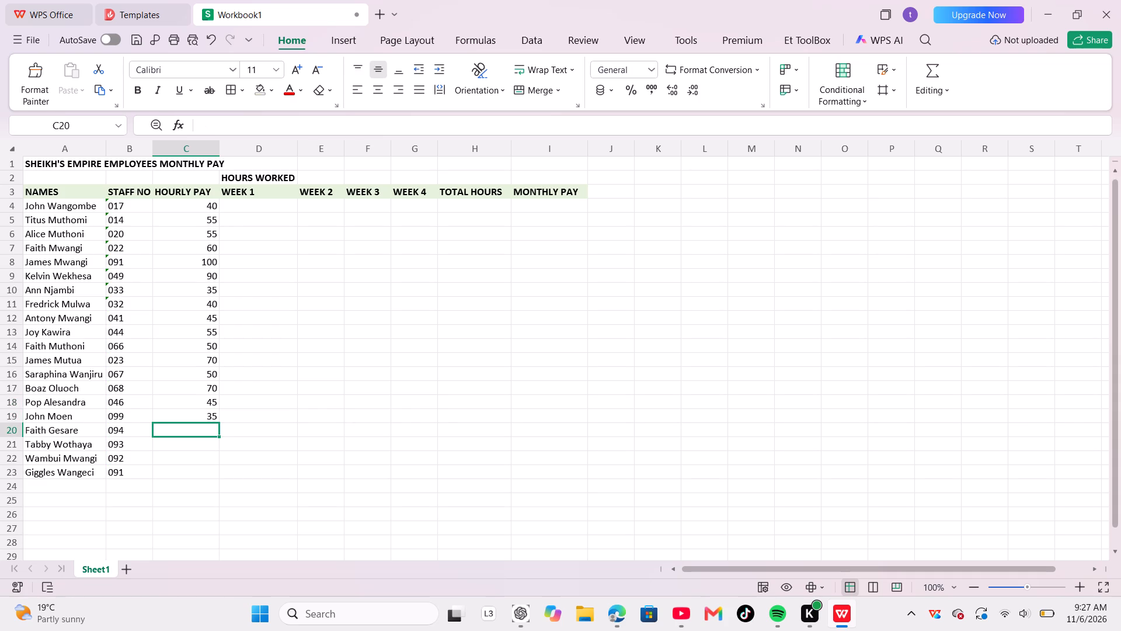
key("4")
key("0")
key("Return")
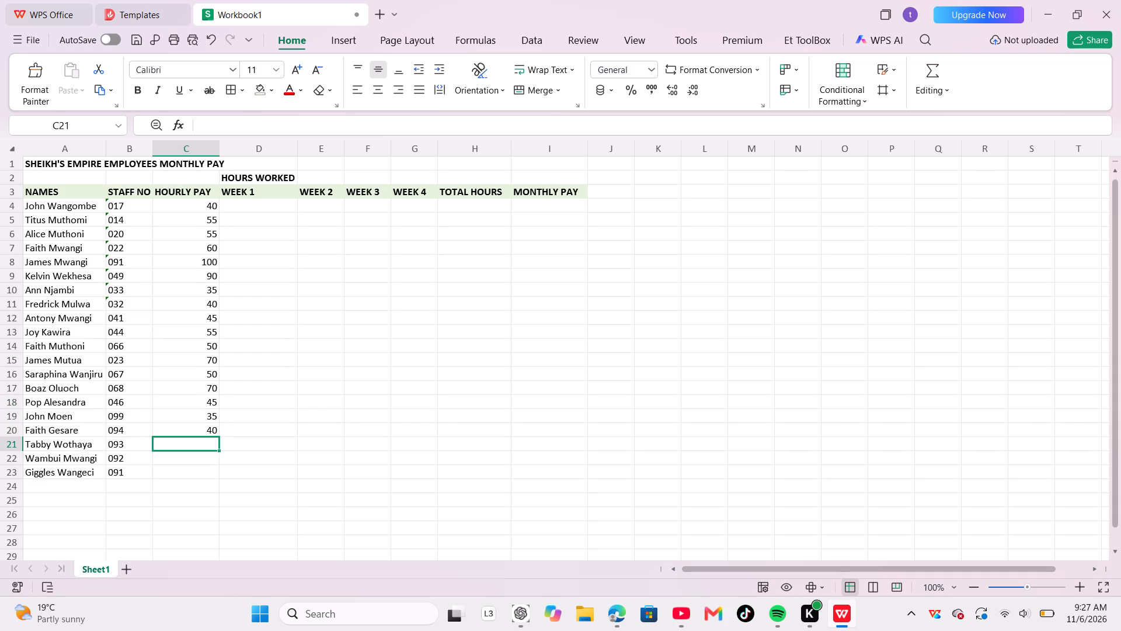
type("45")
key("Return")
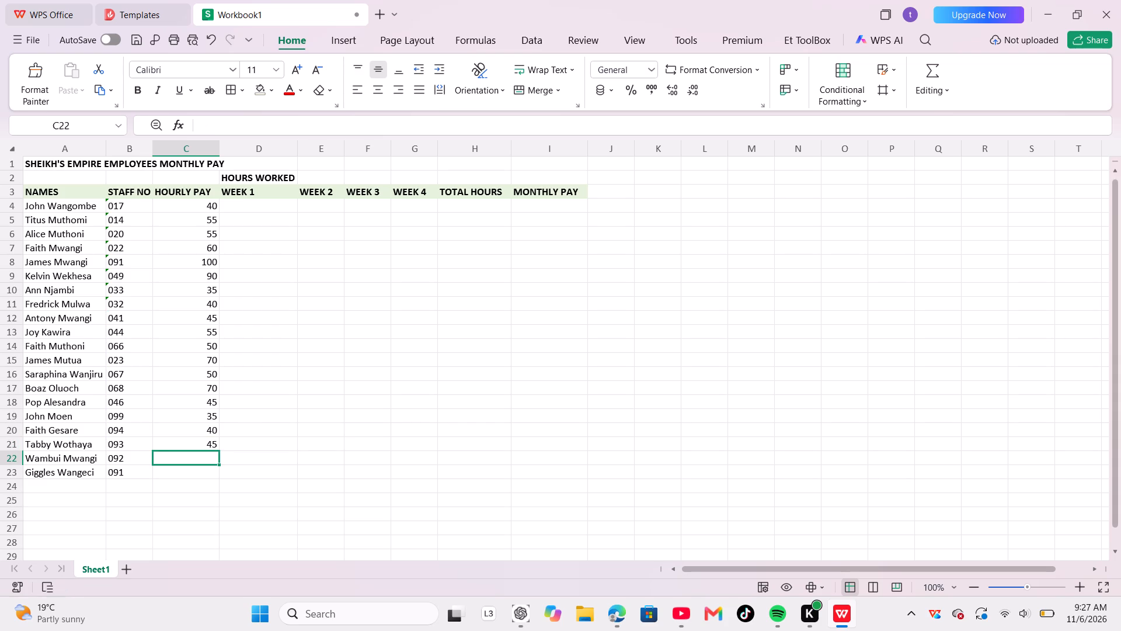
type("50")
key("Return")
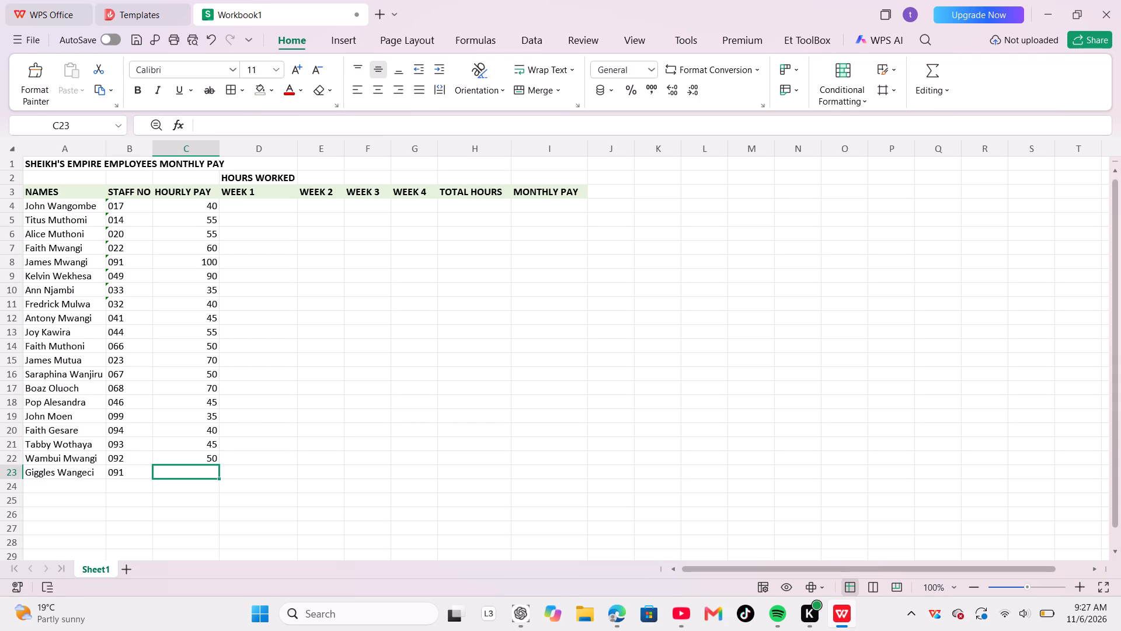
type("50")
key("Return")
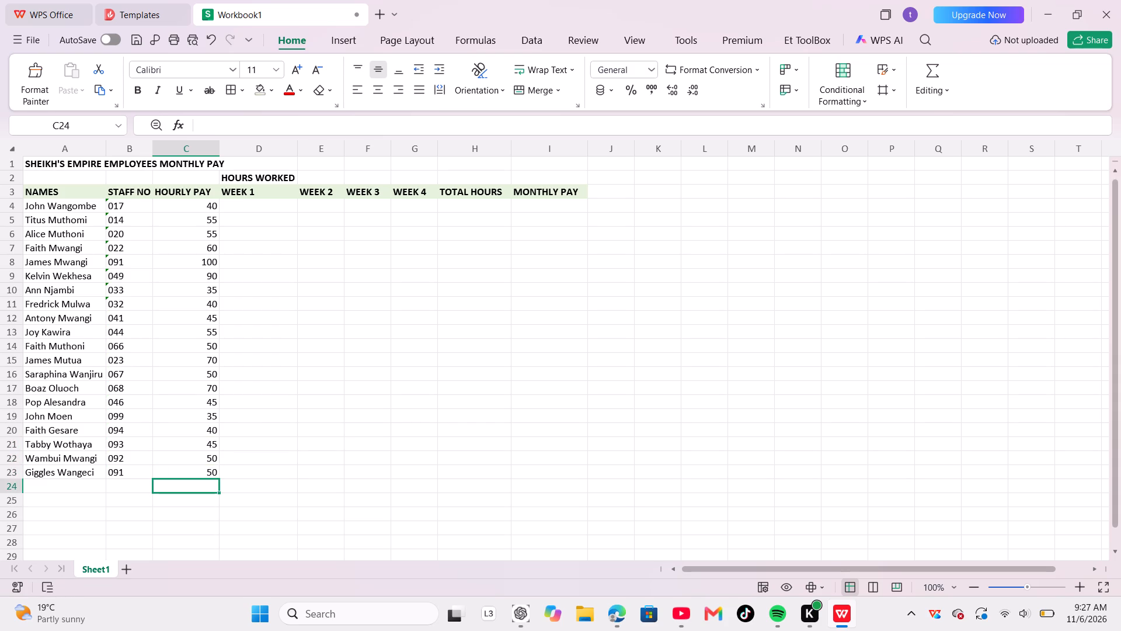
Enter the hours 40, 38, 35, 37 and 37 in cells D4 to D8 of the WEEK 1 column.
left_click(243, 202)
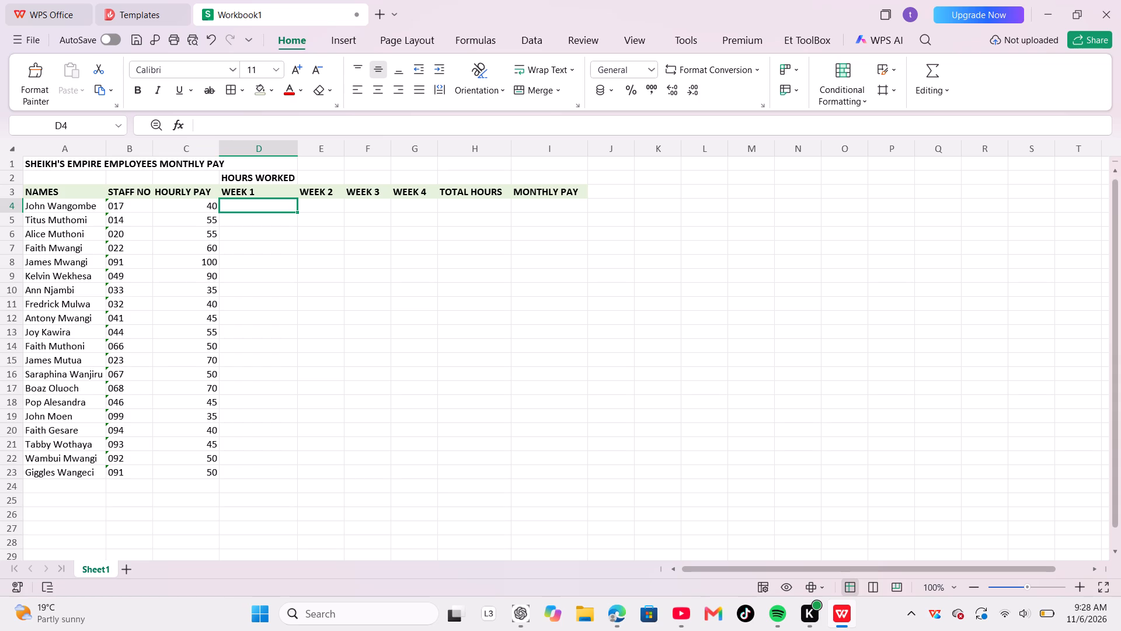
left_click(113, 203)
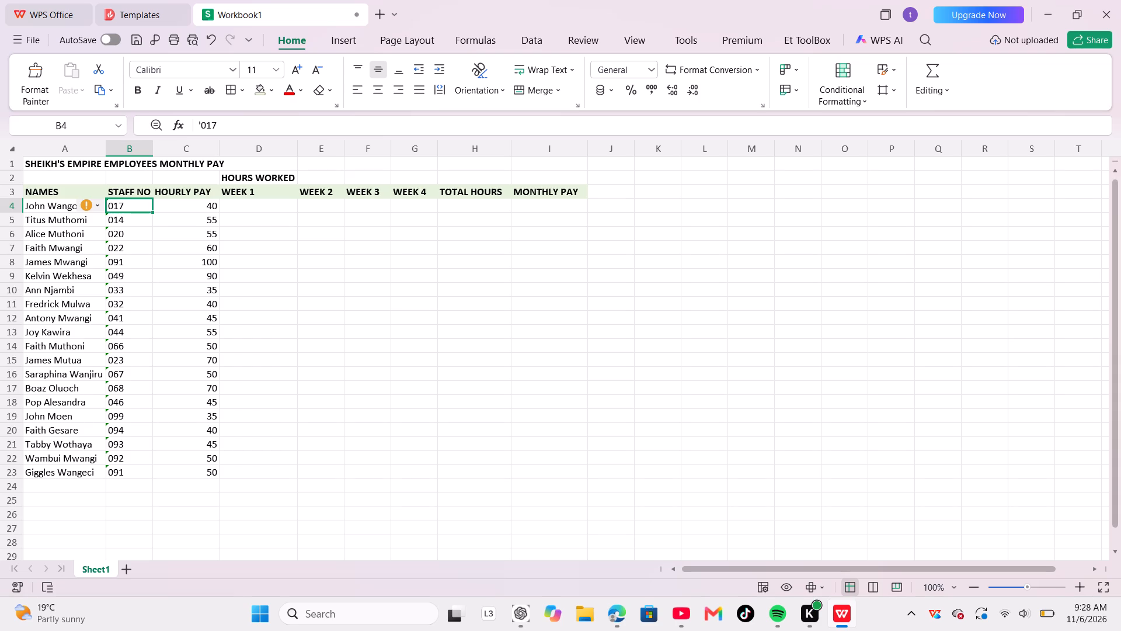
left_click(270, 203)
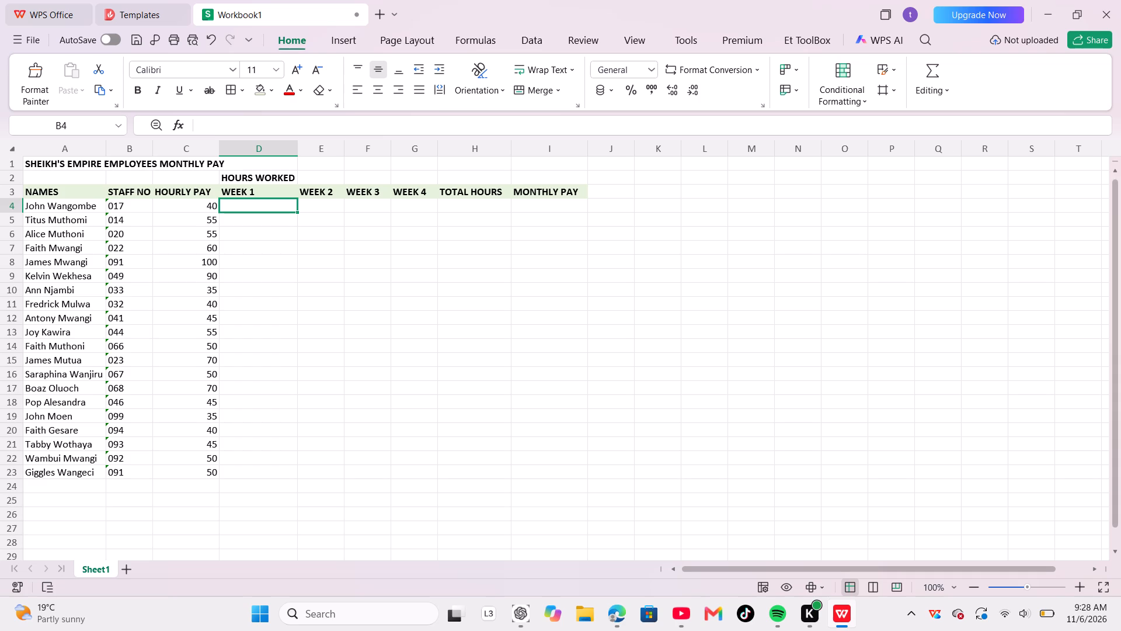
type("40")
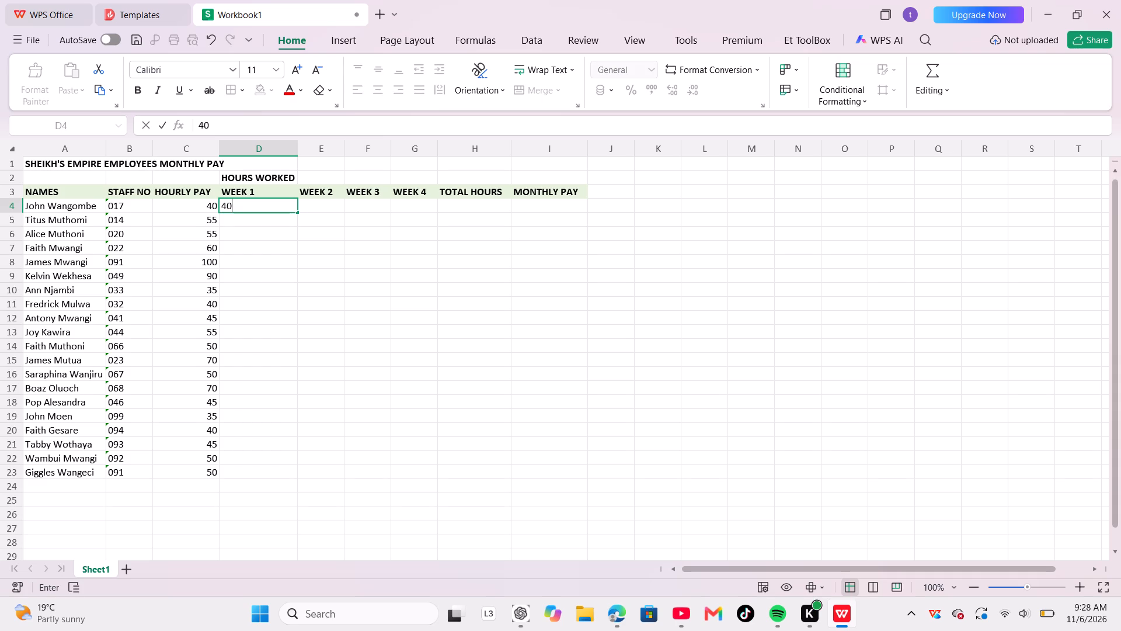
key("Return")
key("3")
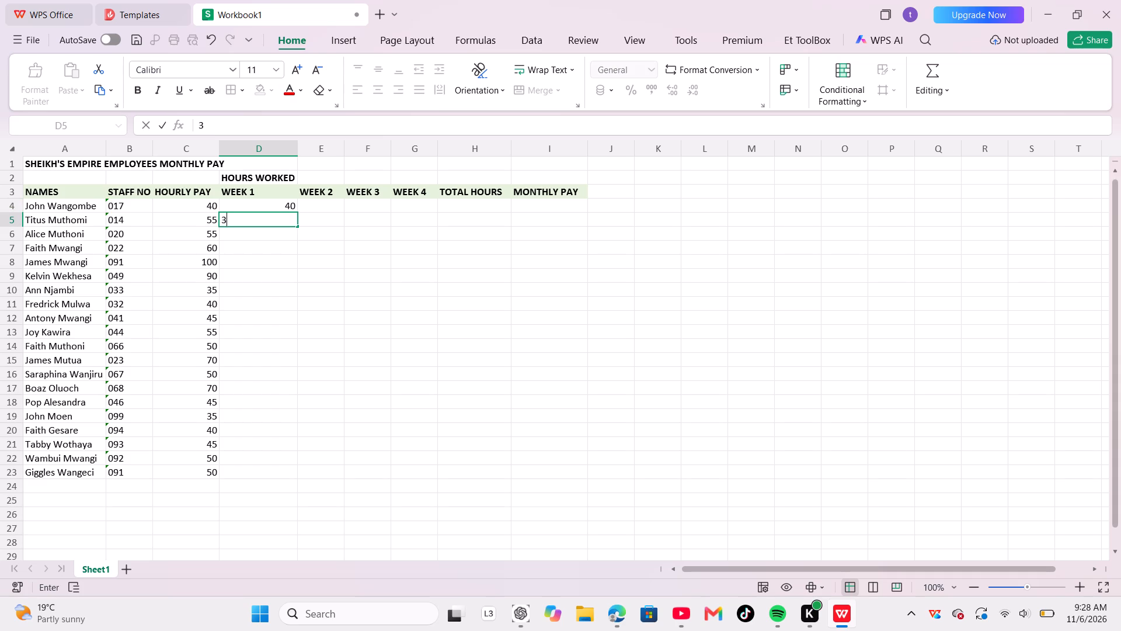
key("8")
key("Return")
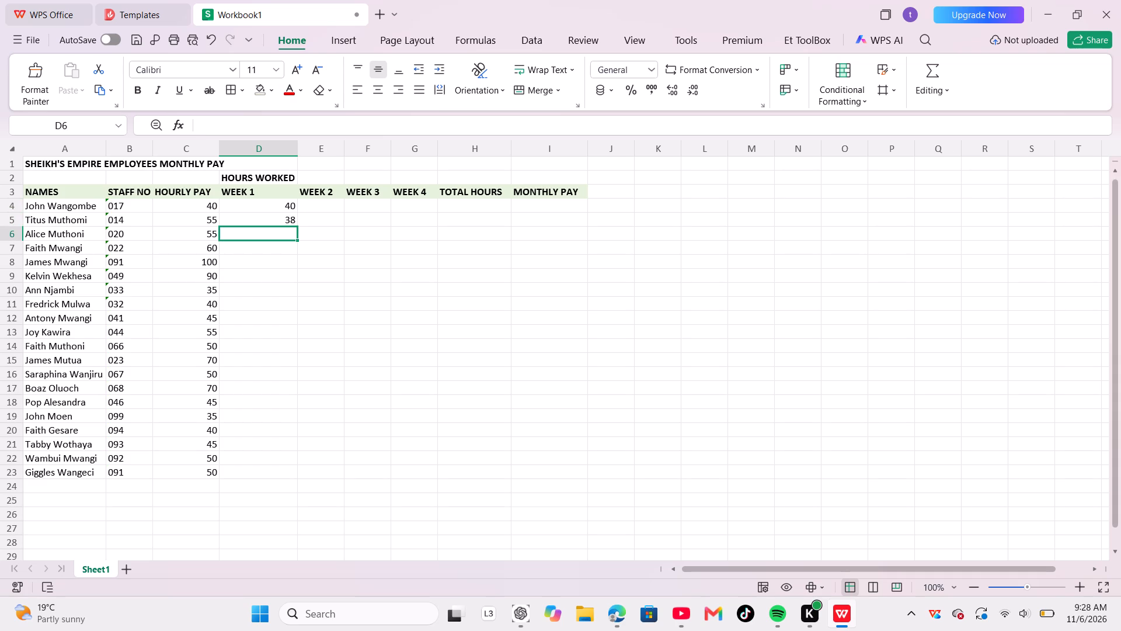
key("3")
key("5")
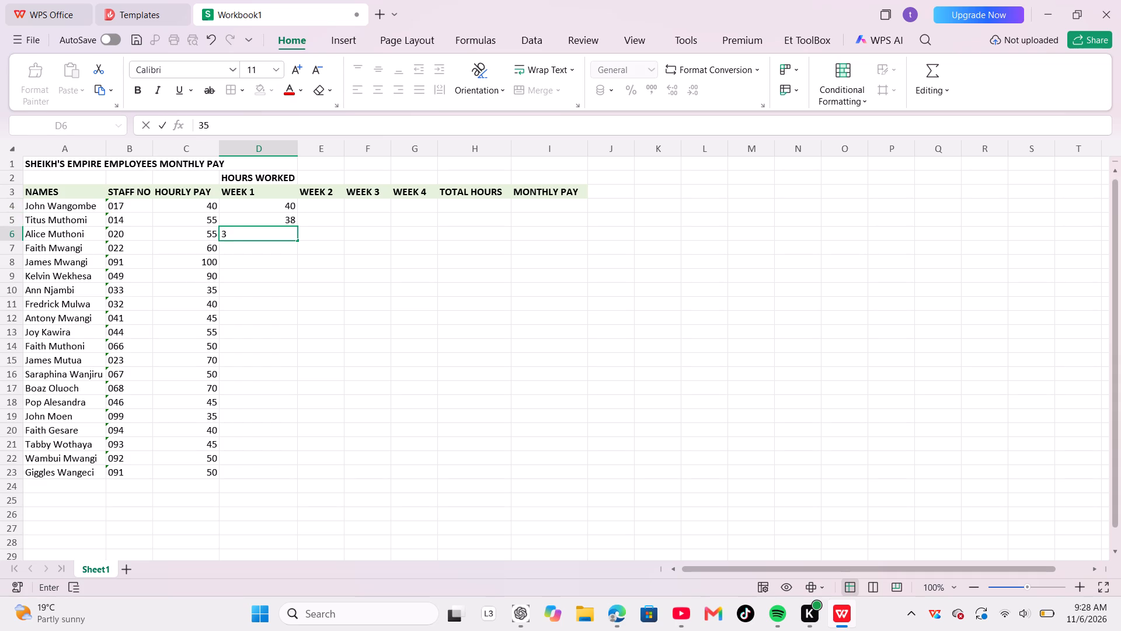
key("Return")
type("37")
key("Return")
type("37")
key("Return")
Enter the hours 40, 40, 40, 40 and 35 in cells D9 to D13 of the WEEK 1 column.
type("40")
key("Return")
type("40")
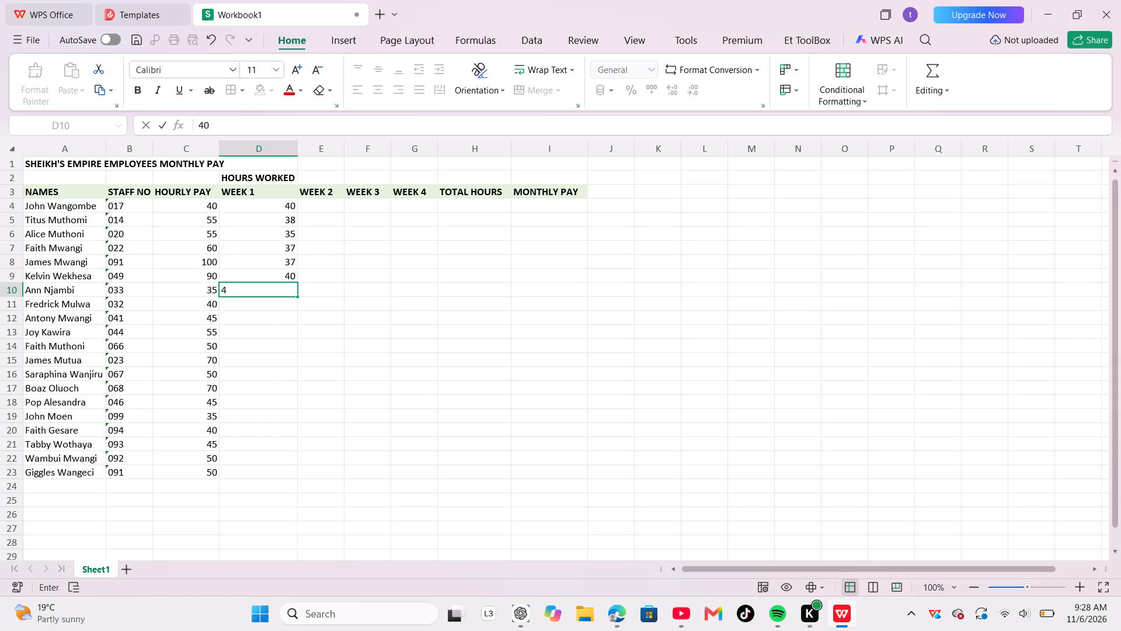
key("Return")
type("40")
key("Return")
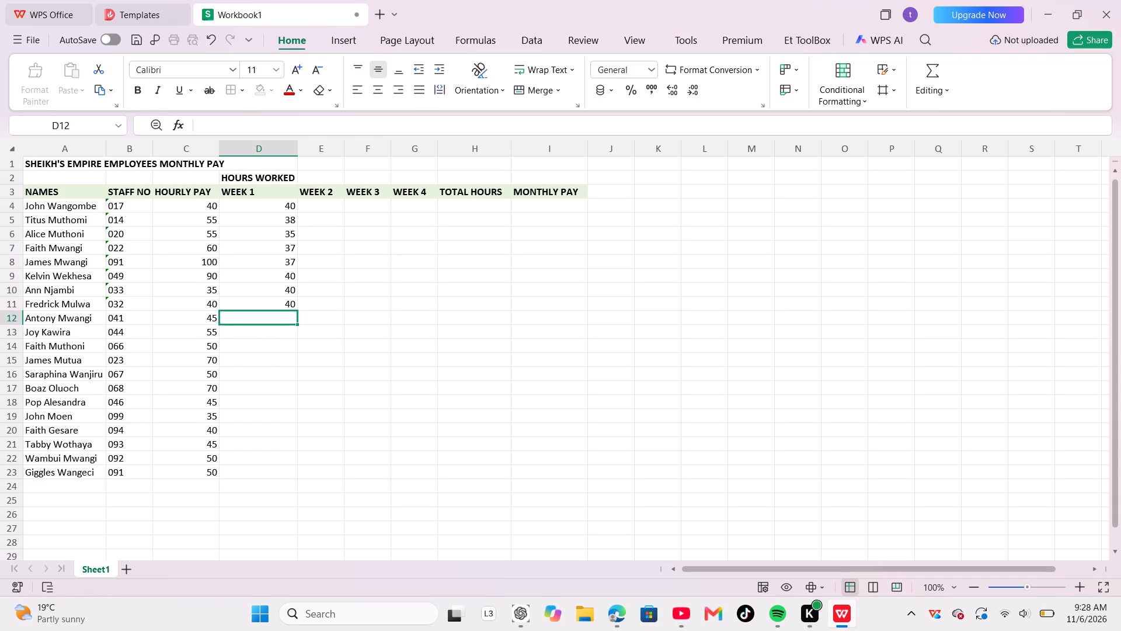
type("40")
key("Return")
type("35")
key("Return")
Enter the hours 33, 38, 39, 33 and 36 in cells D14 to D18 of the WEEK 1 column.
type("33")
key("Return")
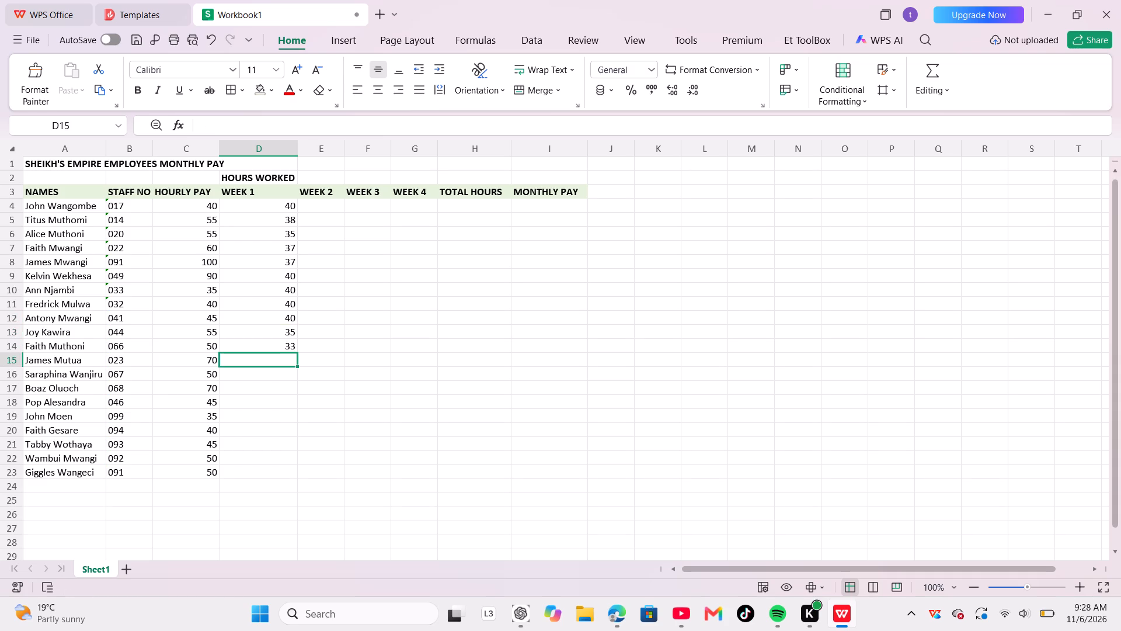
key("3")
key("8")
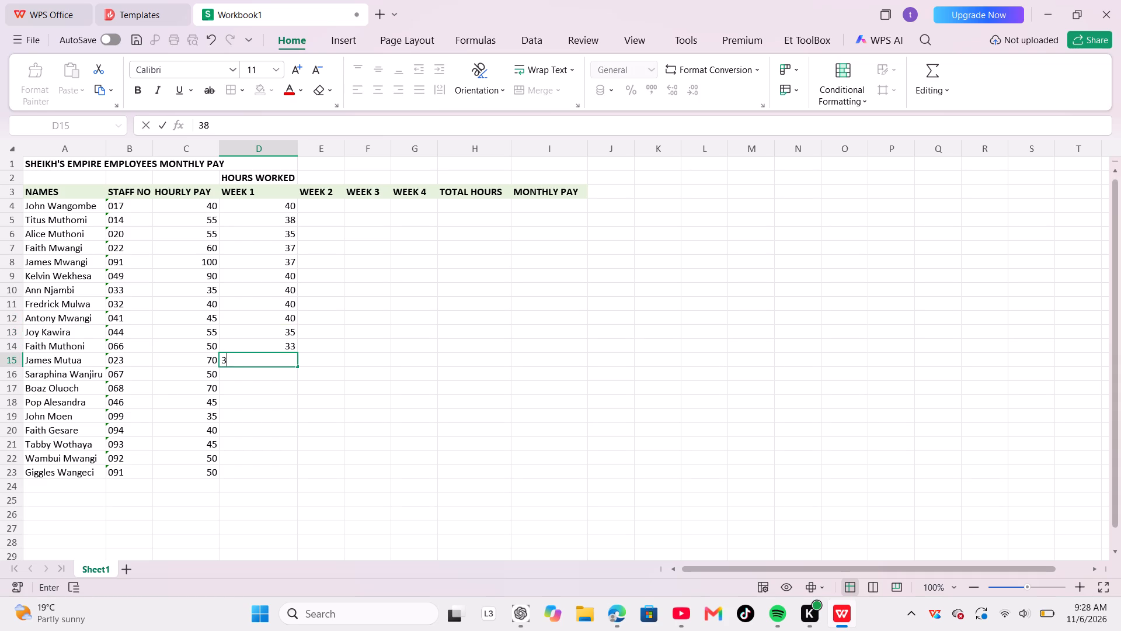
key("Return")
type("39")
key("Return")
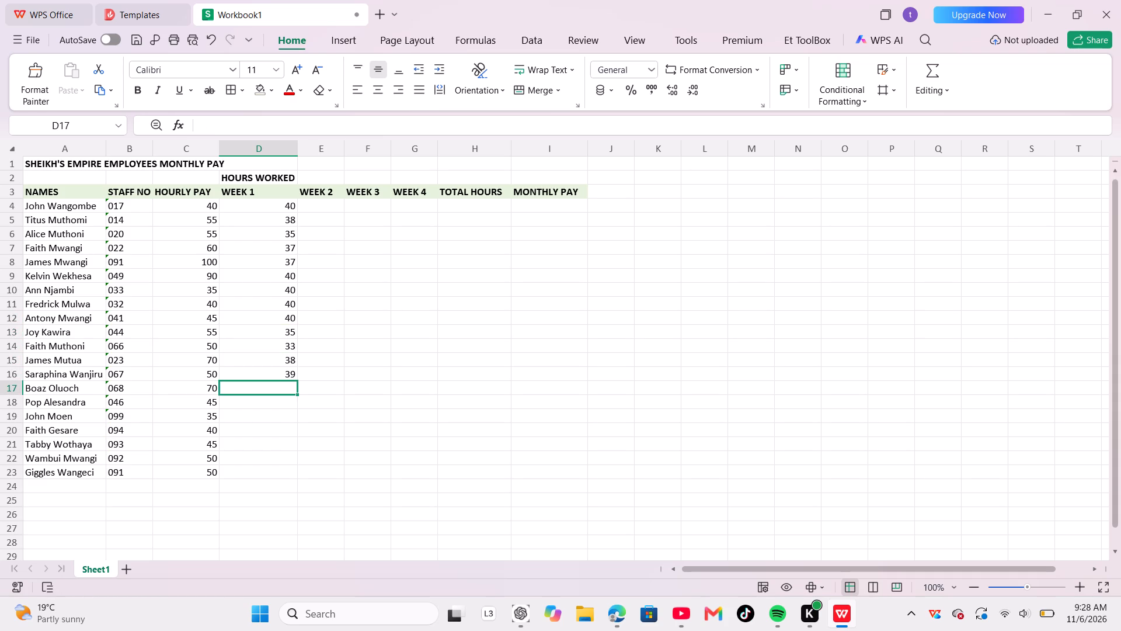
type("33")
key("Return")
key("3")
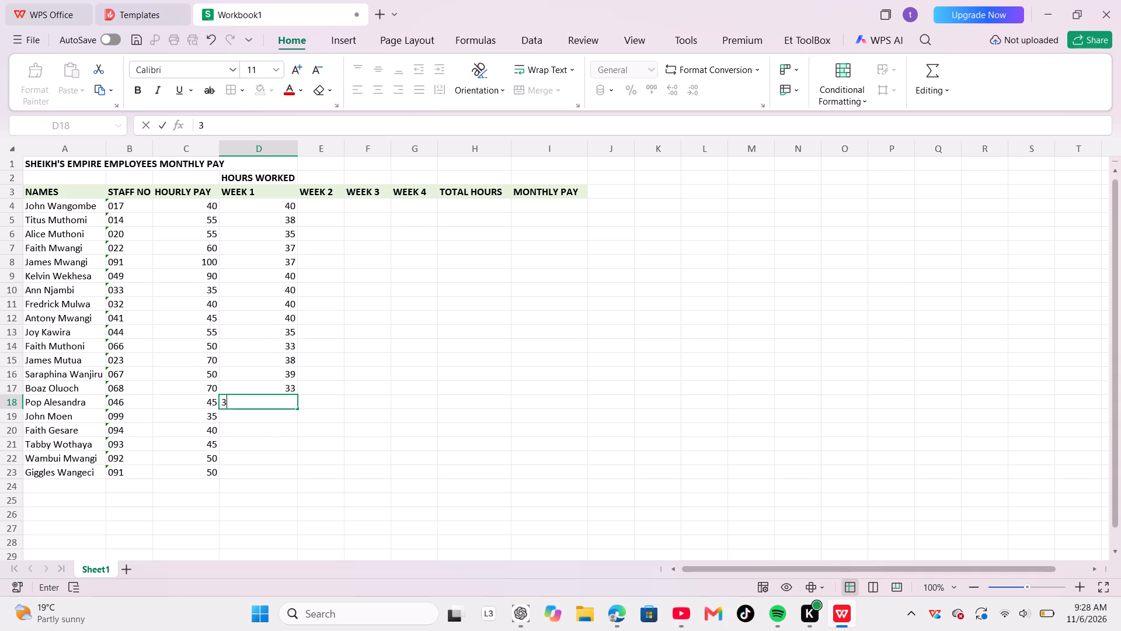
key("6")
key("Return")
Enter the hours 40, 38, 39, 36 and 35 in cells D19 to D23 of the WEEK 1 column.
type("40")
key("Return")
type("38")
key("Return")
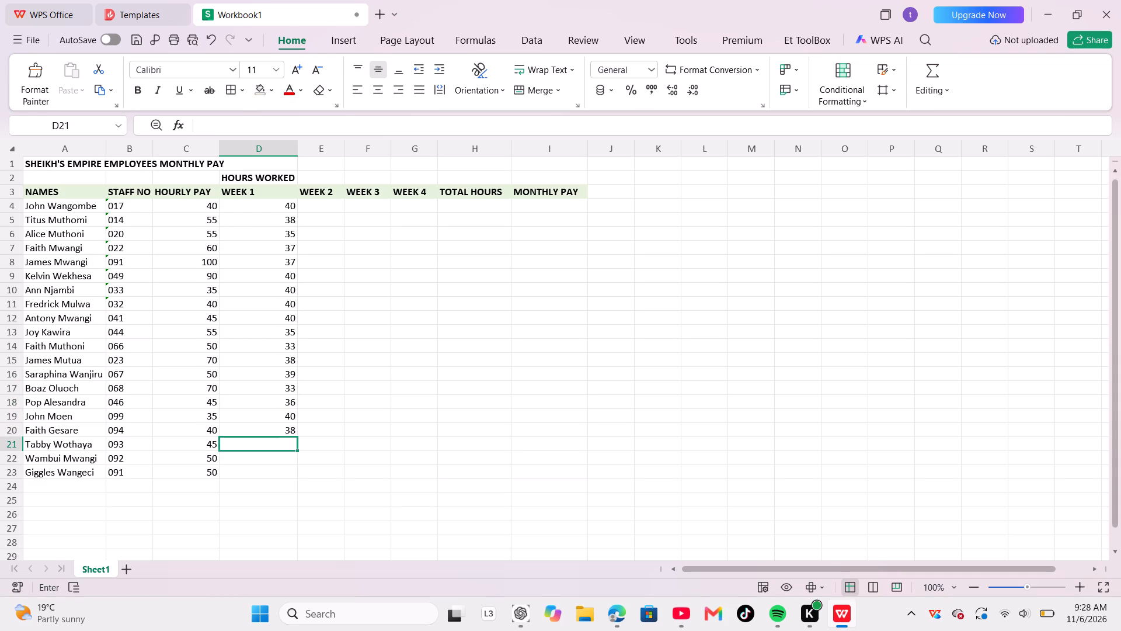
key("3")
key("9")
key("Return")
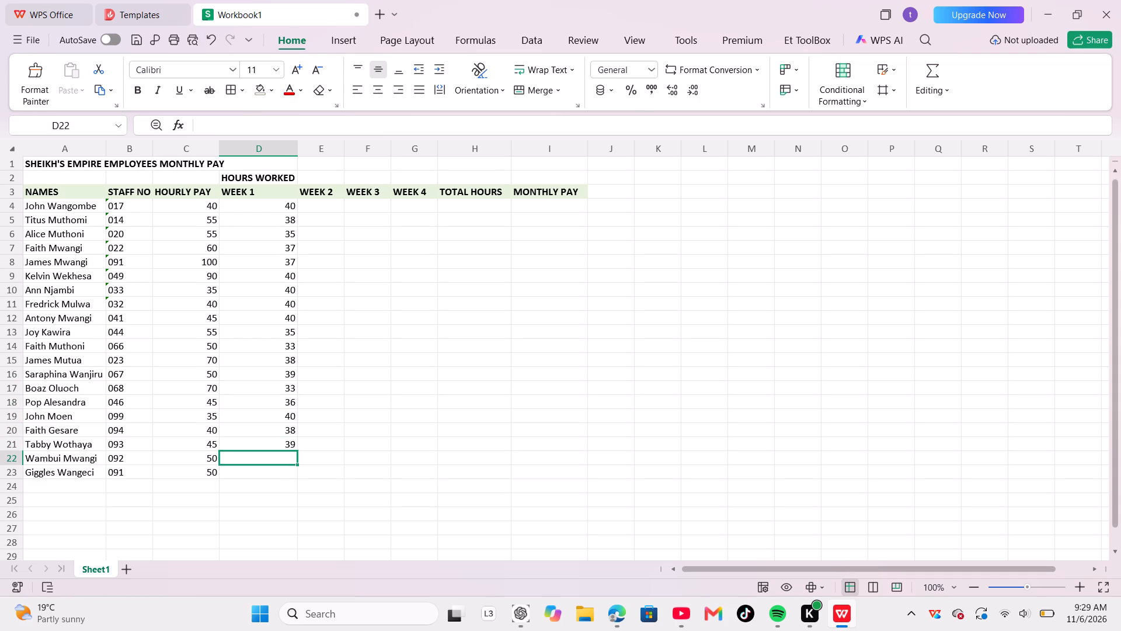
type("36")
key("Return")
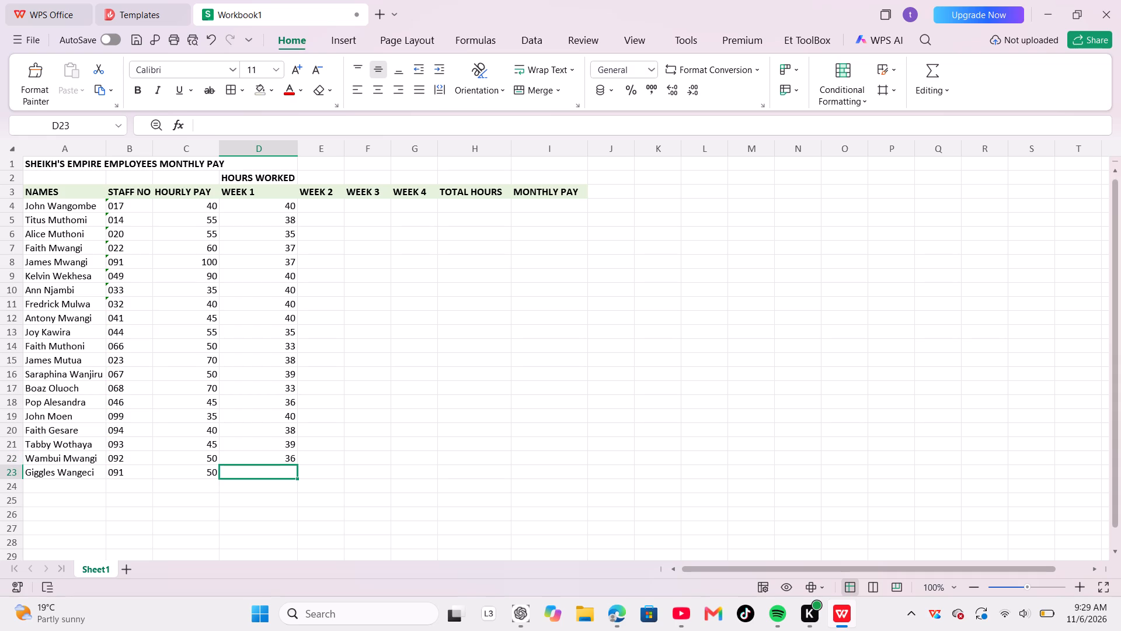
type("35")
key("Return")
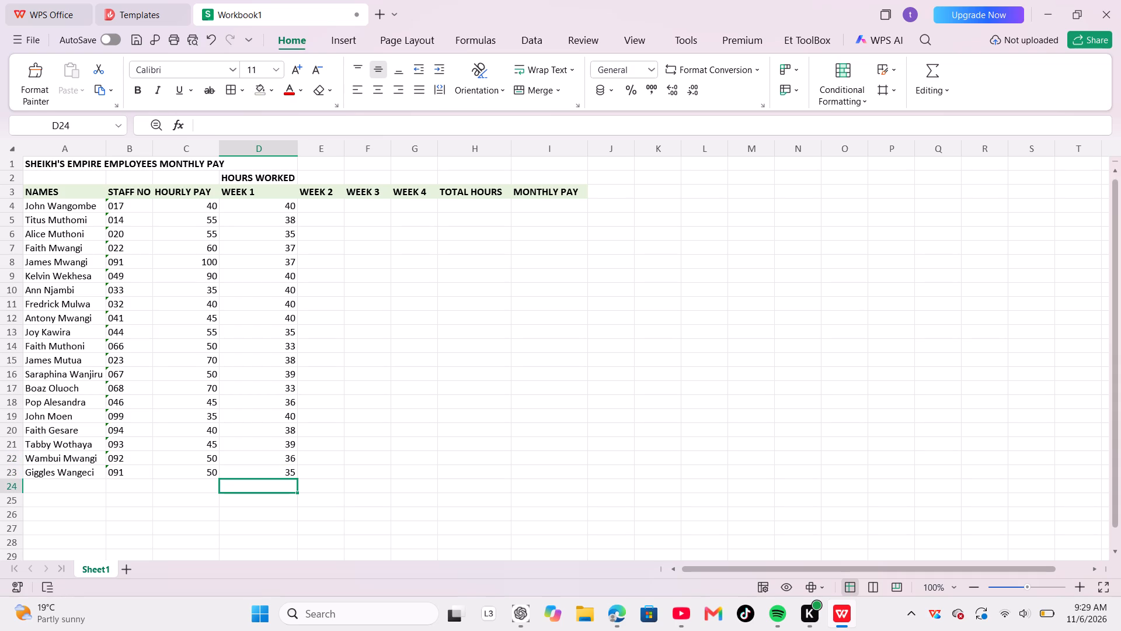
Enter the hours 40, 37, 33, 36 and 40 in cells E4 to E8 of the WEEK 2 column.
left_click(312, 206)
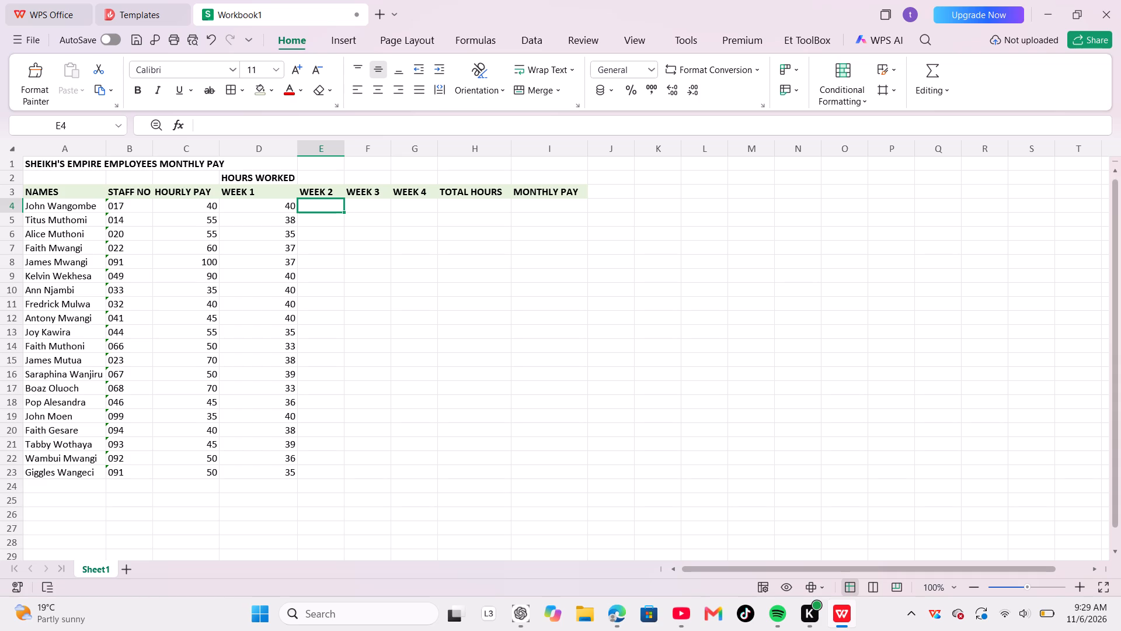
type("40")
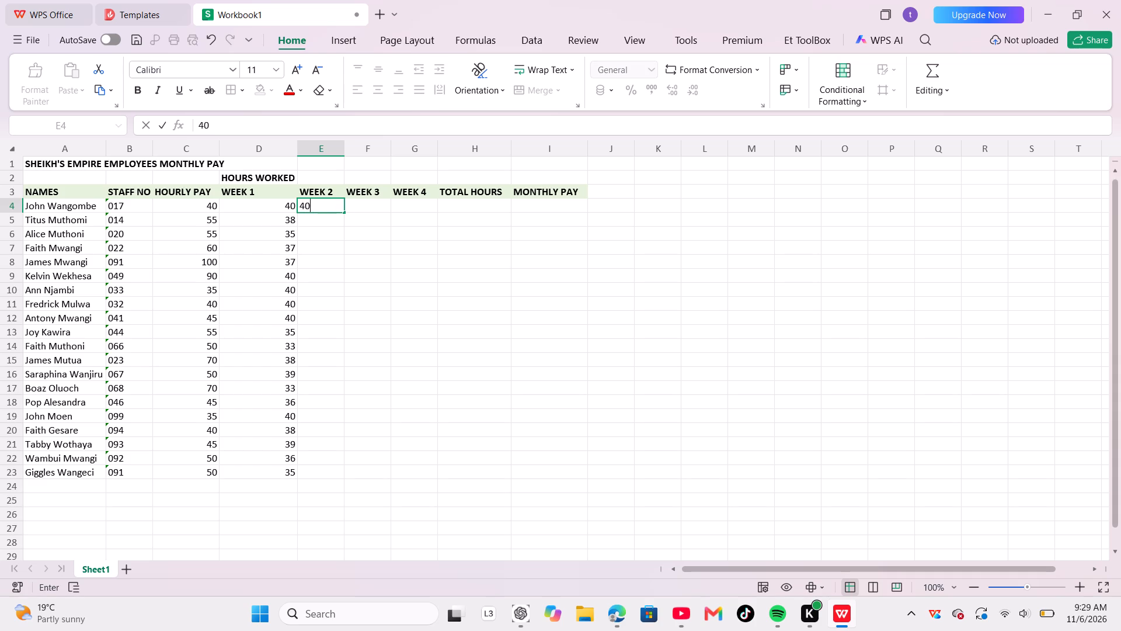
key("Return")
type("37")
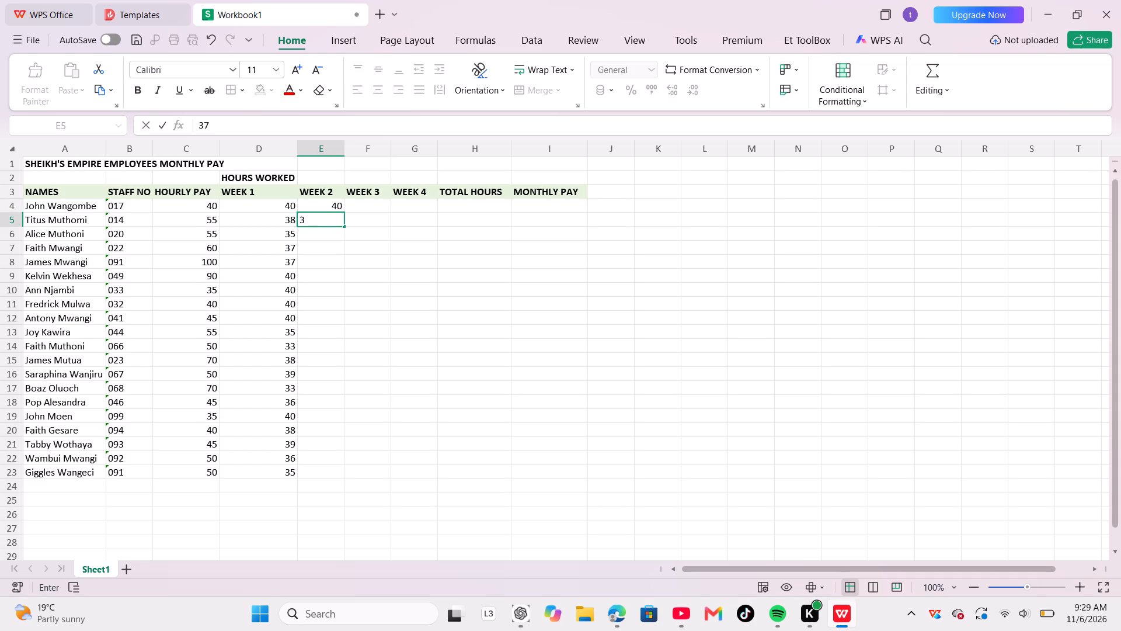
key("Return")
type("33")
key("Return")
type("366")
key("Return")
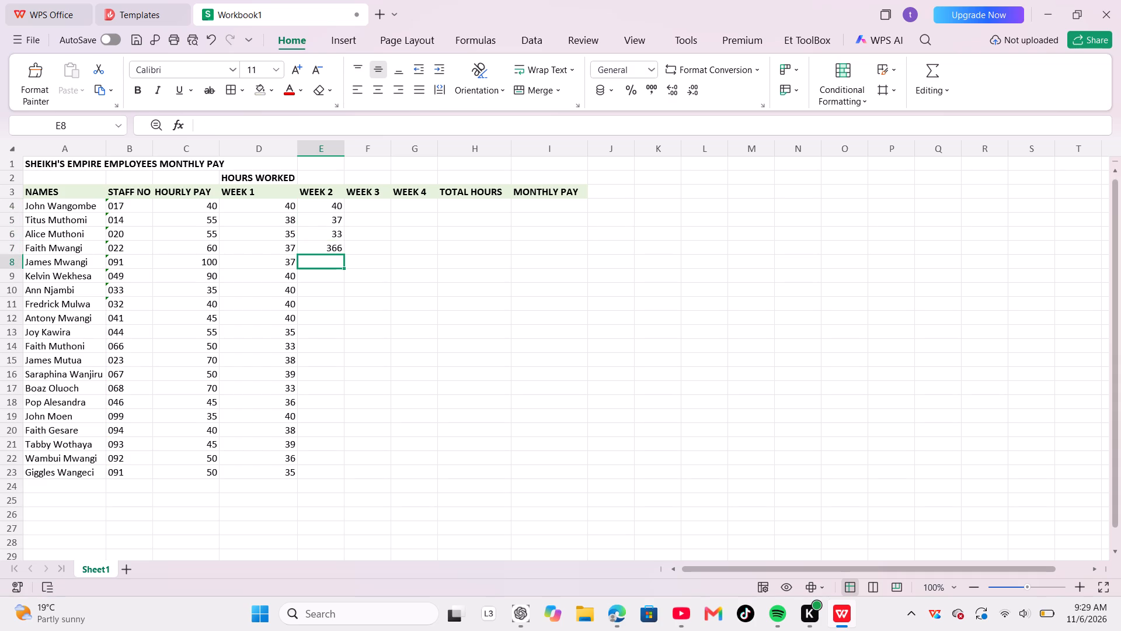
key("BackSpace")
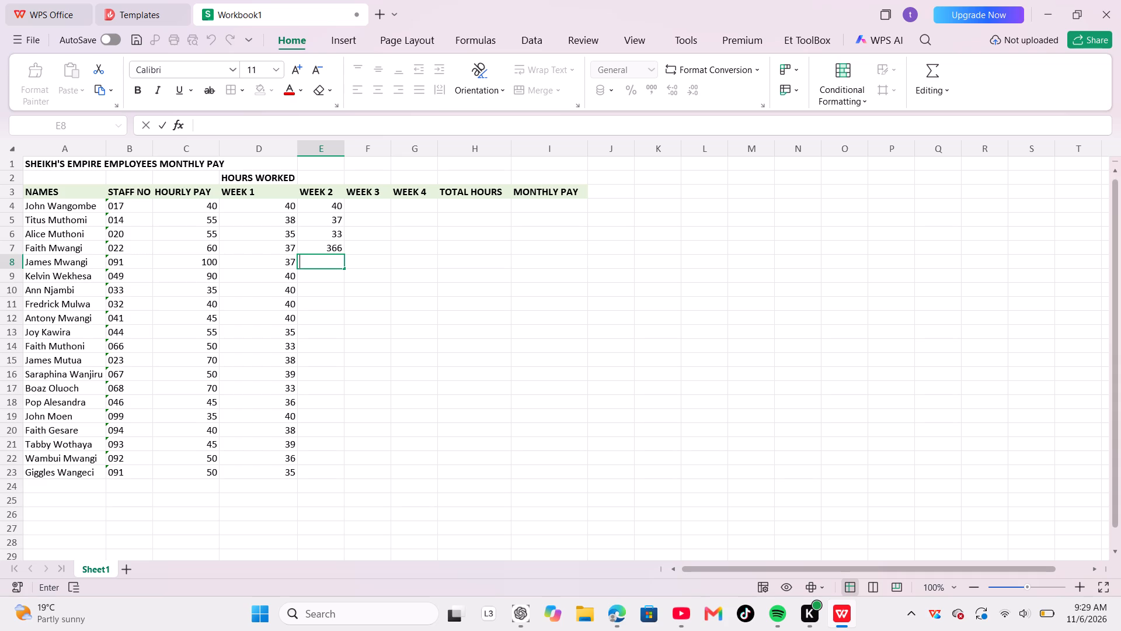
left_click(326, 248)
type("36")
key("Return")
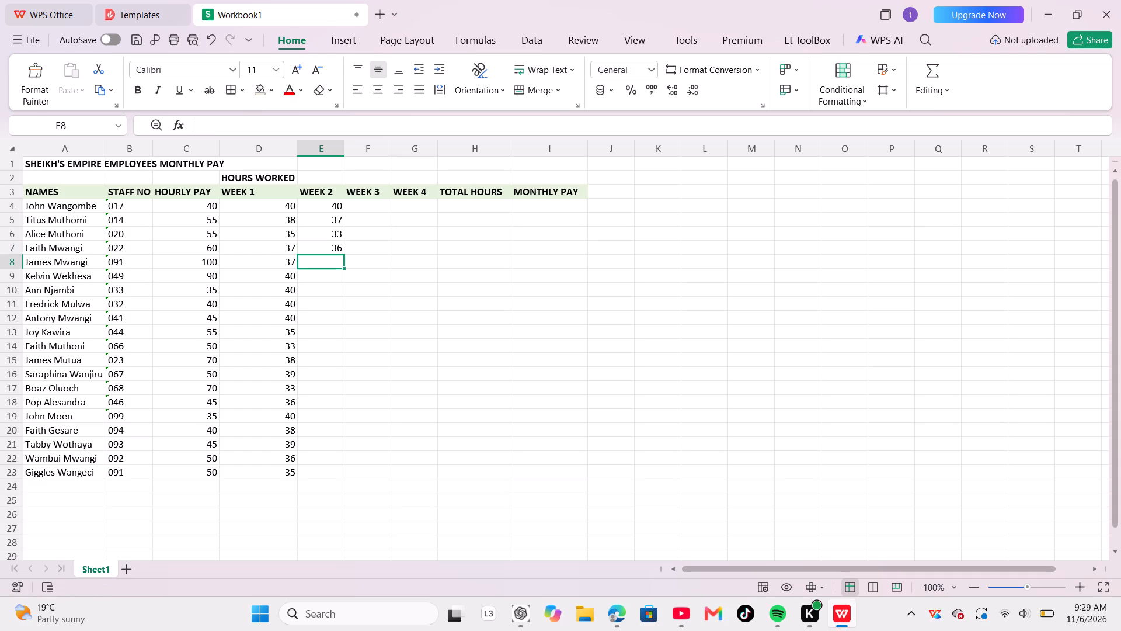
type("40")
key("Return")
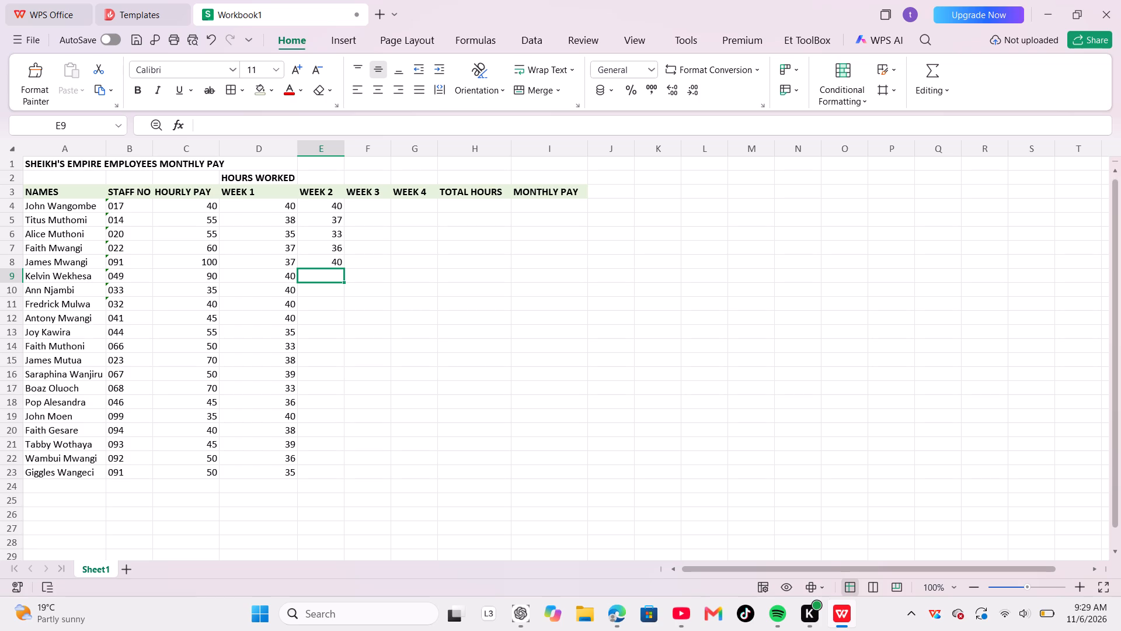
Enter the hours 33, 35, 37, 38 and 38 in cells E9 to E13 of the WEEK 2 column.
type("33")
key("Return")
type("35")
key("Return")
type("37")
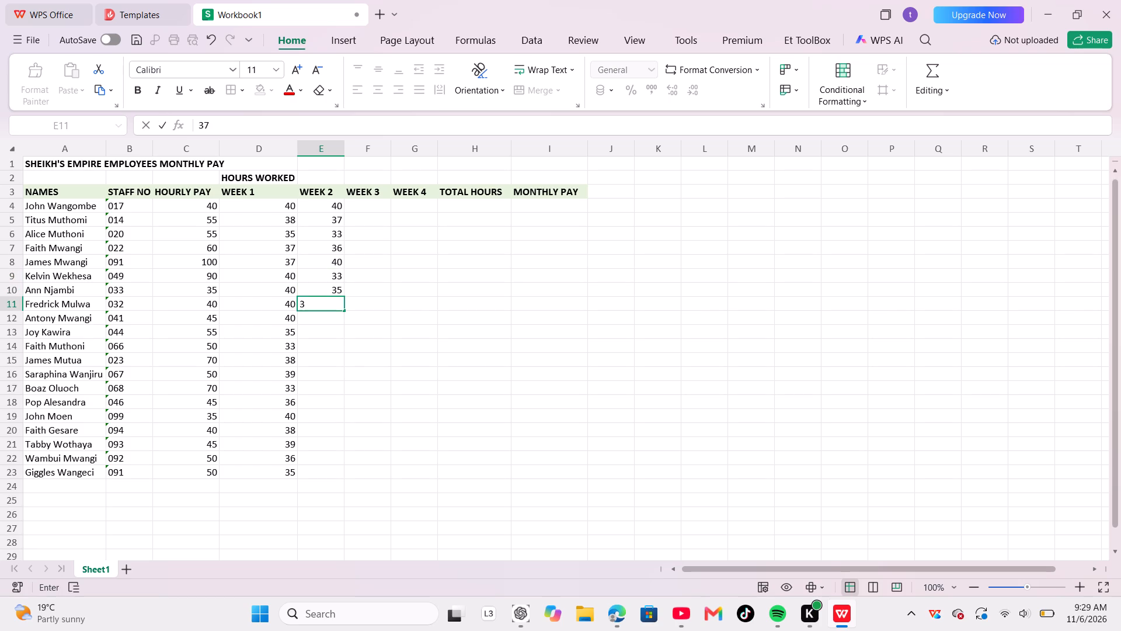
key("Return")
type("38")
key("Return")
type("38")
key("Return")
Enter the hours 39, 39, 33, 34 and 35 in cells E14 to E18 of the WEEK 2 column.
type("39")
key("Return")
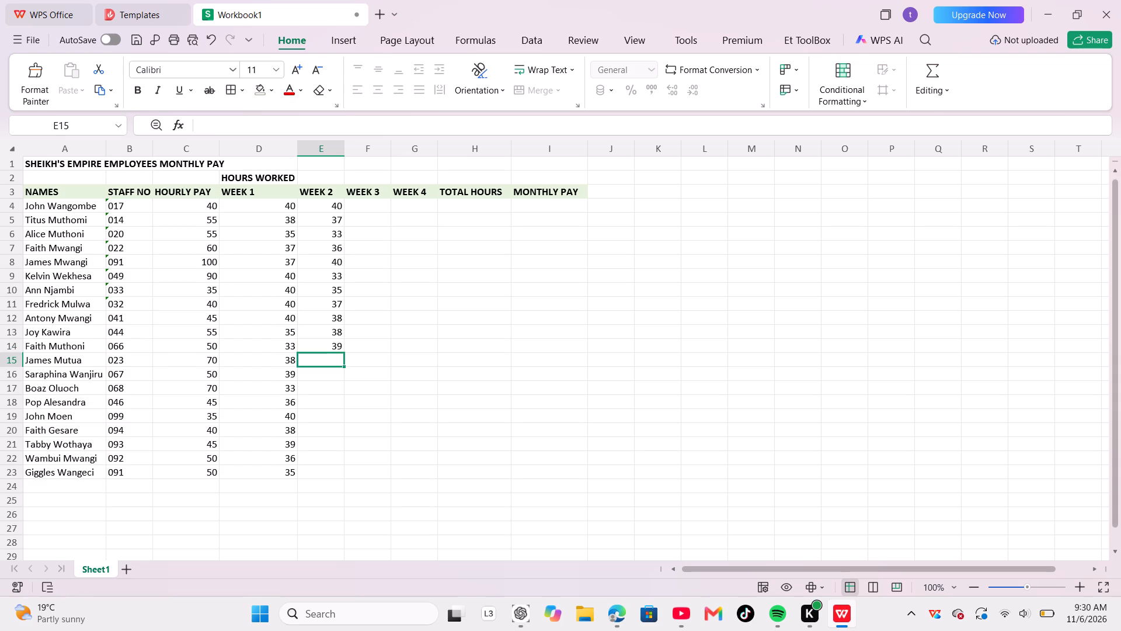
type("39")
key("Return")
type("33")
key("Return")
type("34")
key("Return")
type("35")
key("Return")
Enter the hours 36 and 35 in cells E19 and E20 of the WEEK 2 column.
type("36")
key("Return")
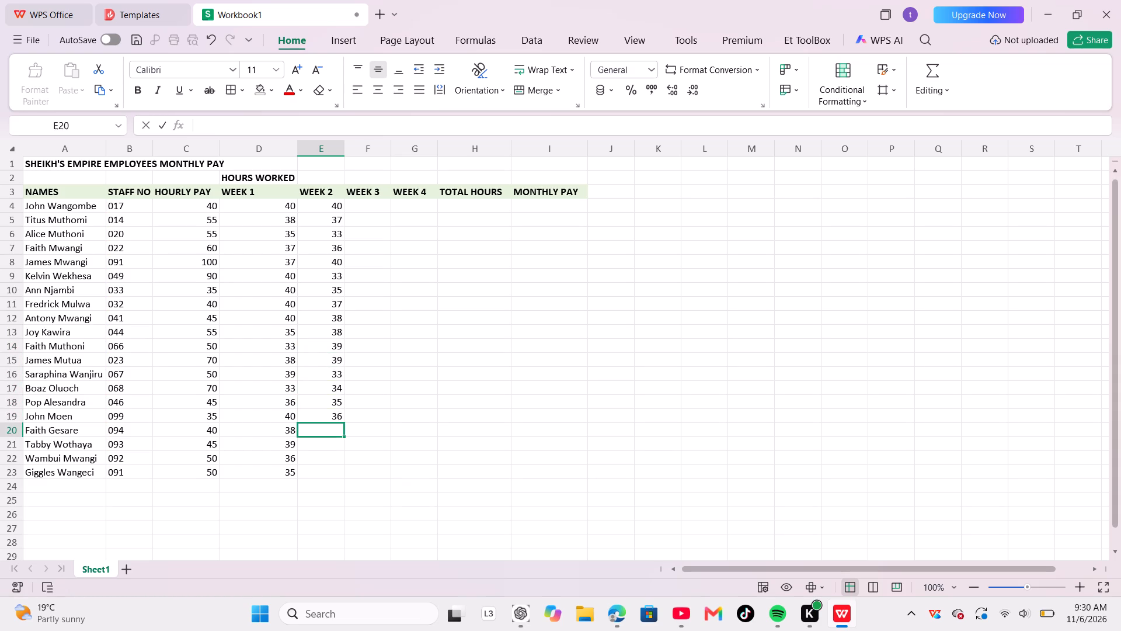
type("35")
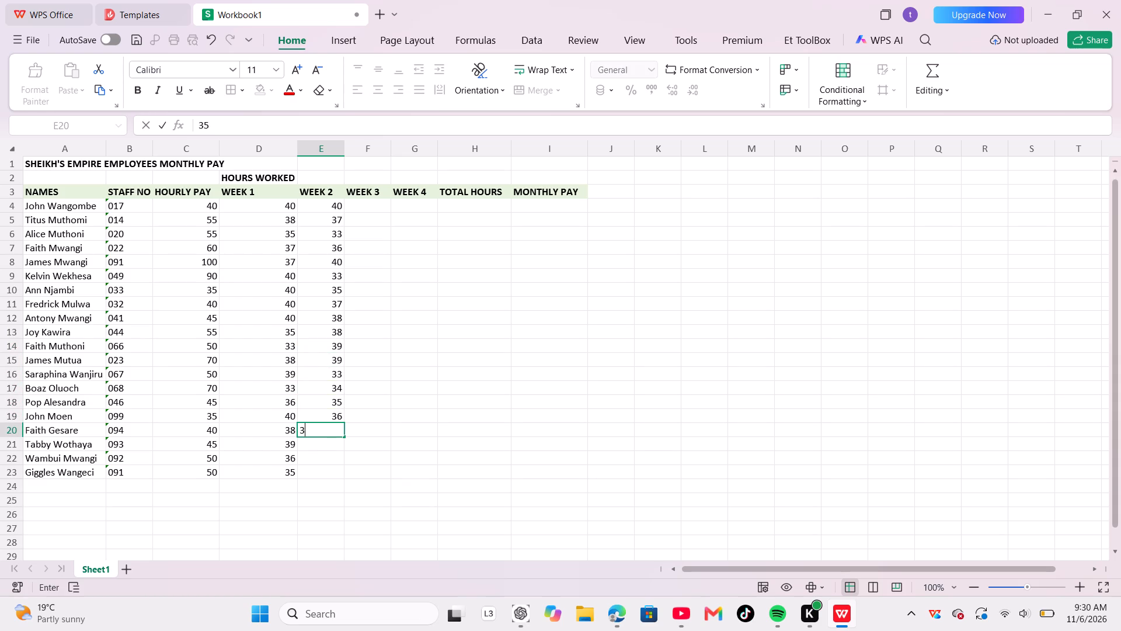
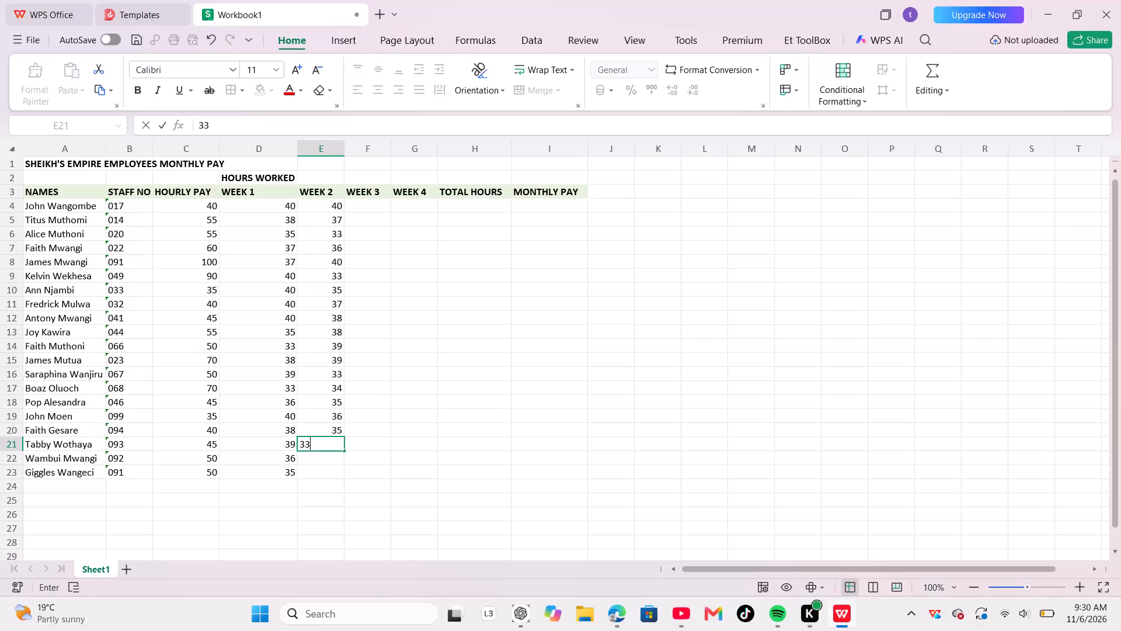
Enter the hours 33, 40 and 39 in cells E21 to E23 of the WEEK 2 column.
key("Return")
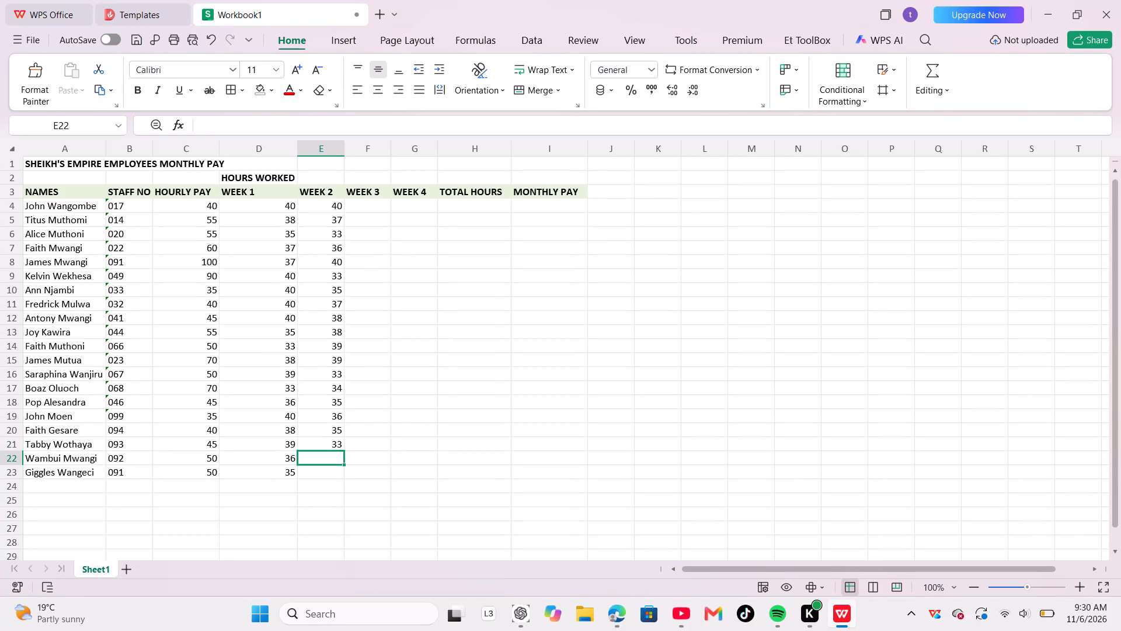
type("40")
key("Return")
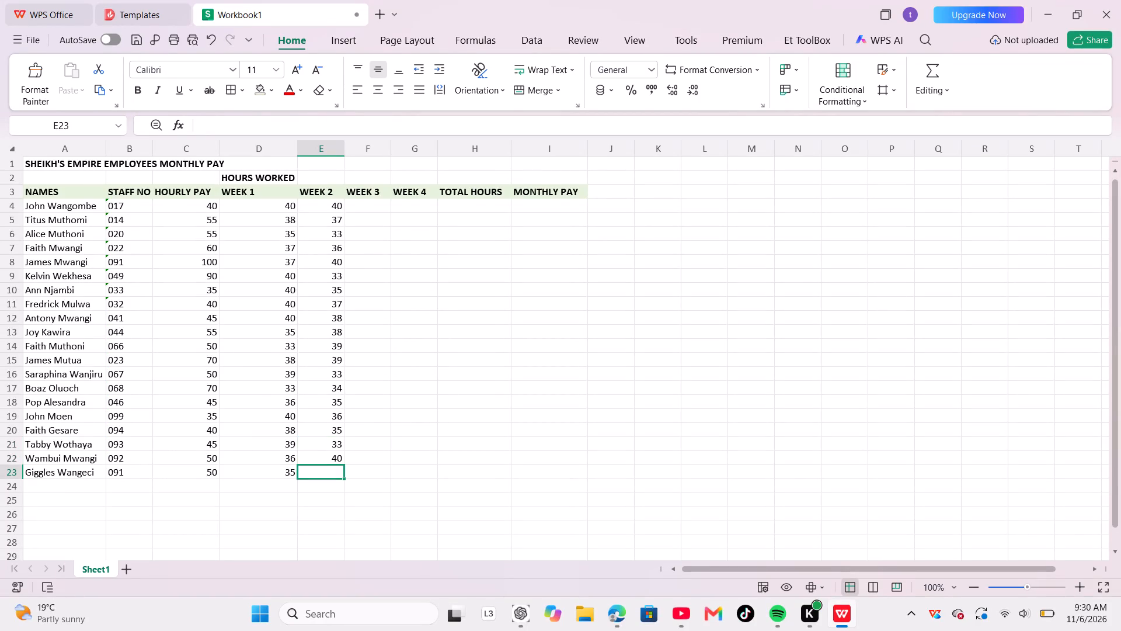
type("39")
key("Return")
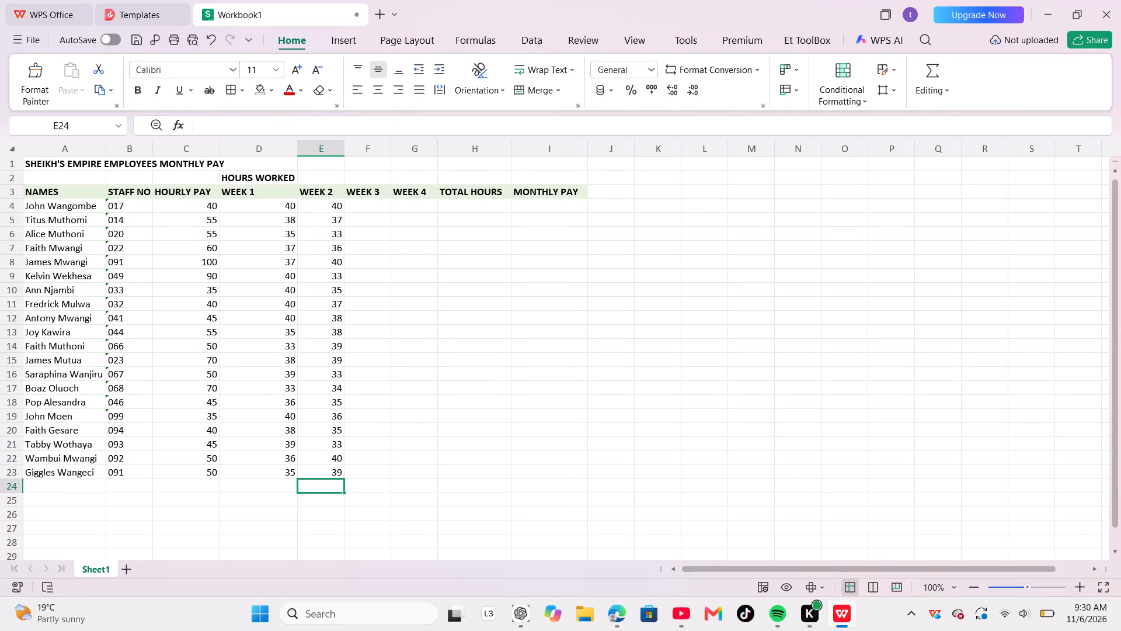
Add a dollar sign in front of the hourly pay of 40 in cell C4.
left_click(368, 201)
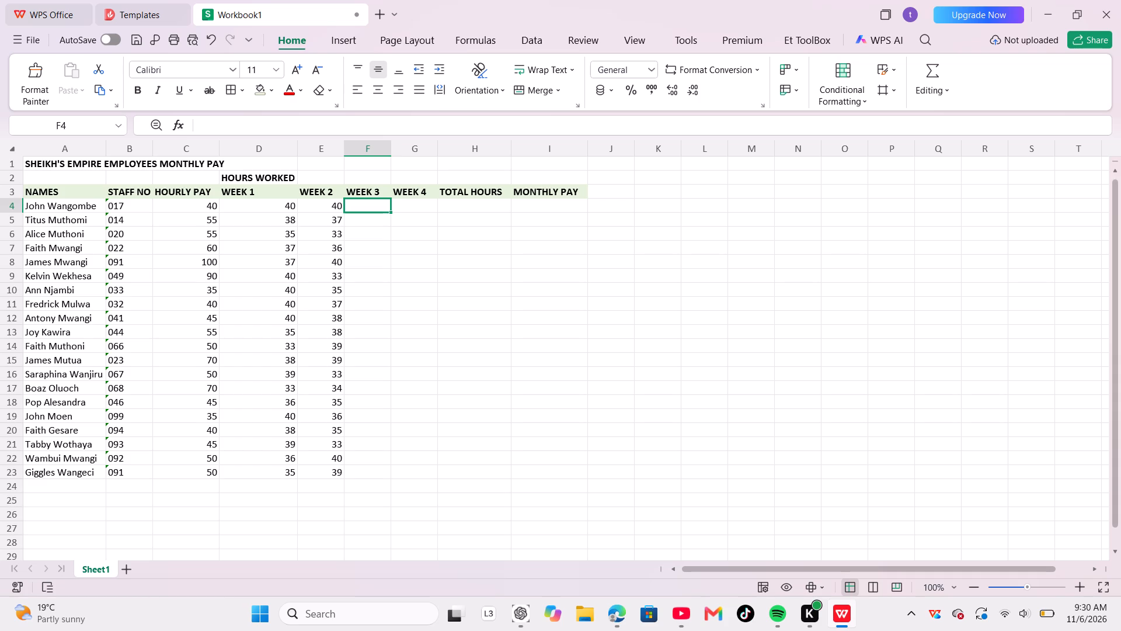
left_click(197, 205)
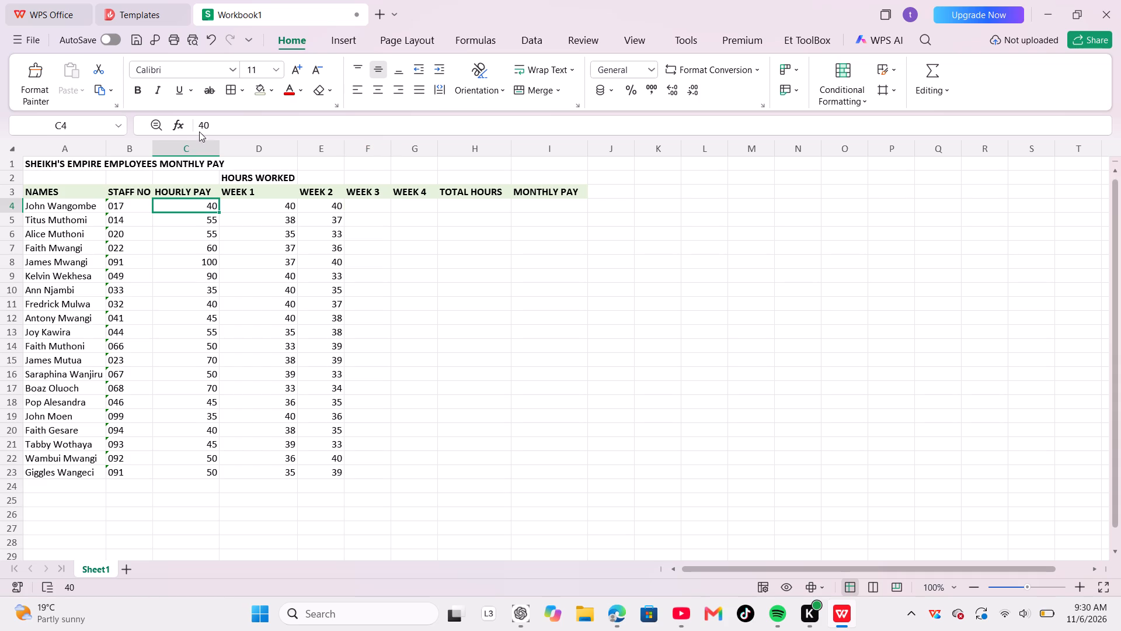
left_click(197, 126)
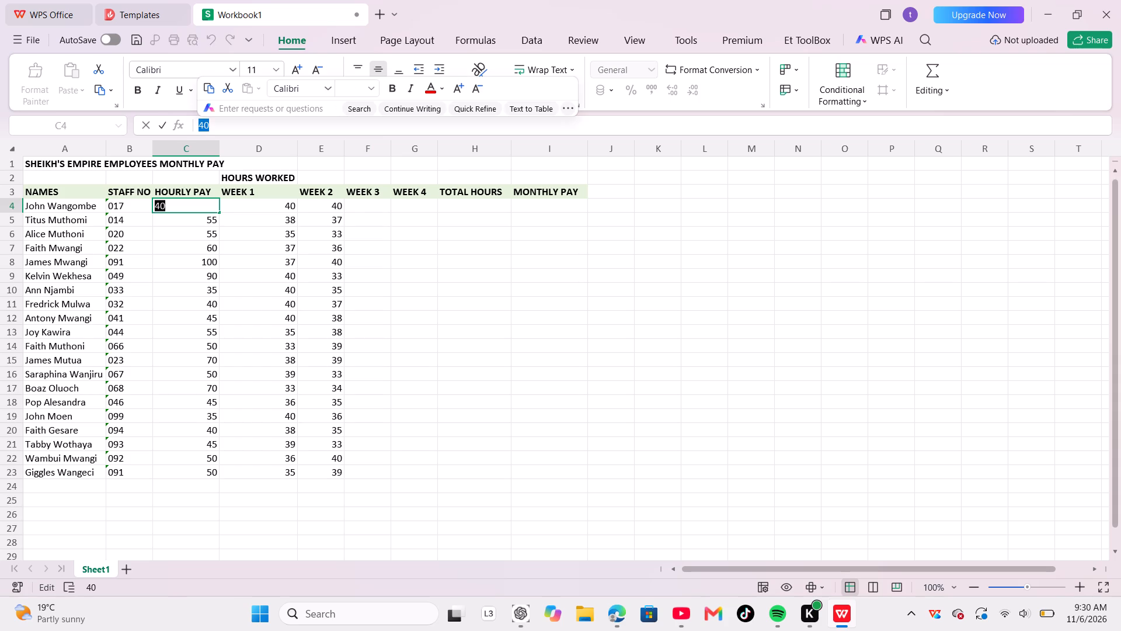
left_click(224, 130)
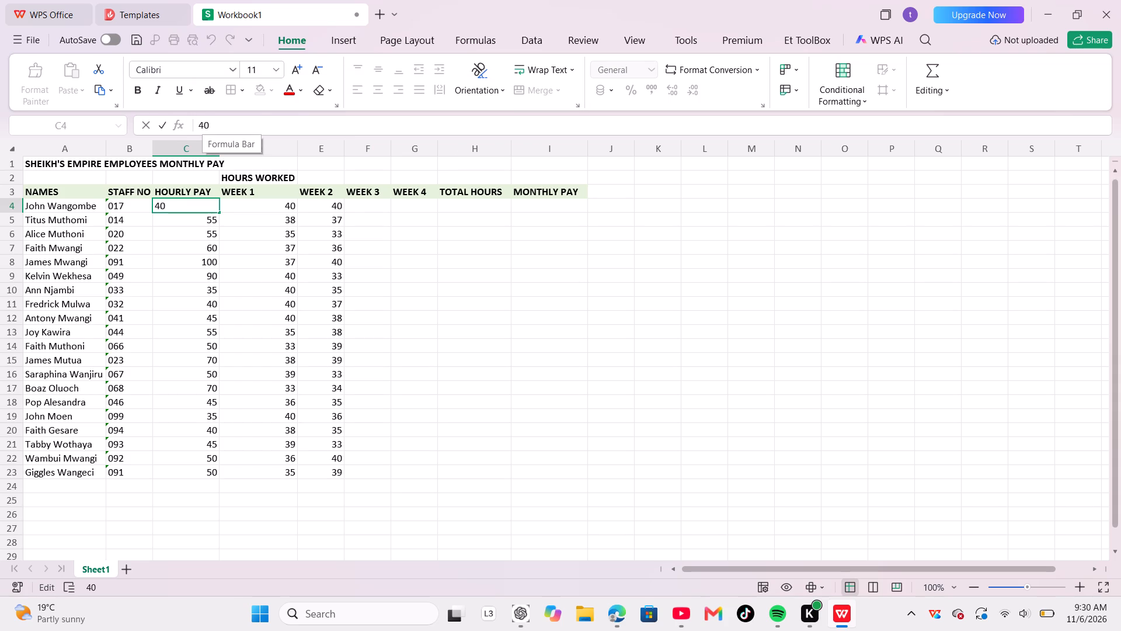
left_click(201, 125)
key("shift+dollar")
key("Return")
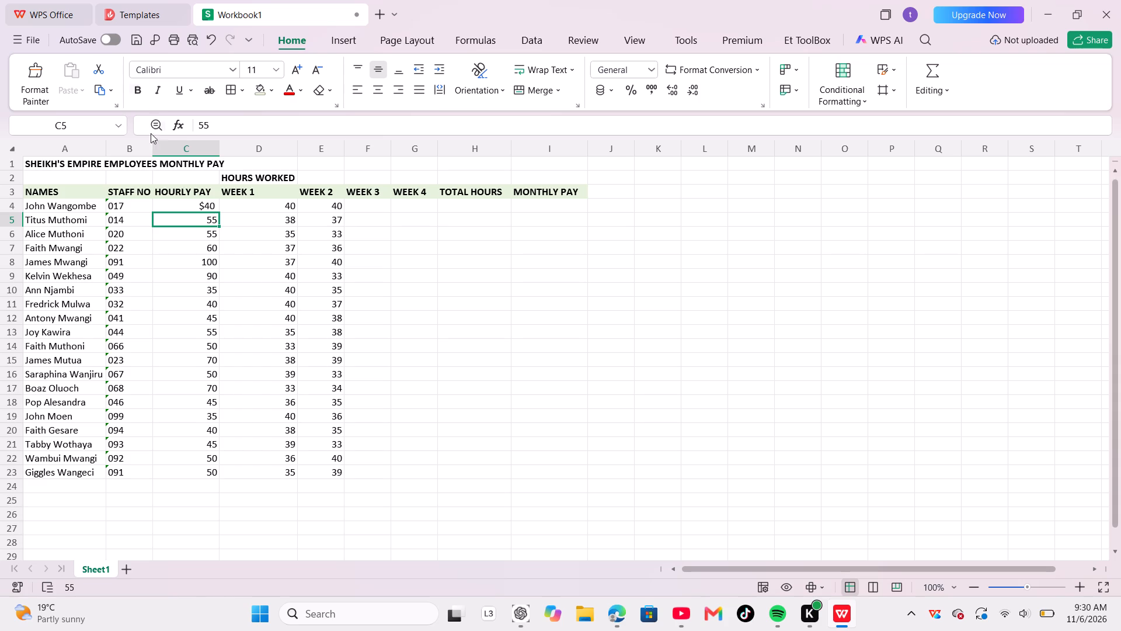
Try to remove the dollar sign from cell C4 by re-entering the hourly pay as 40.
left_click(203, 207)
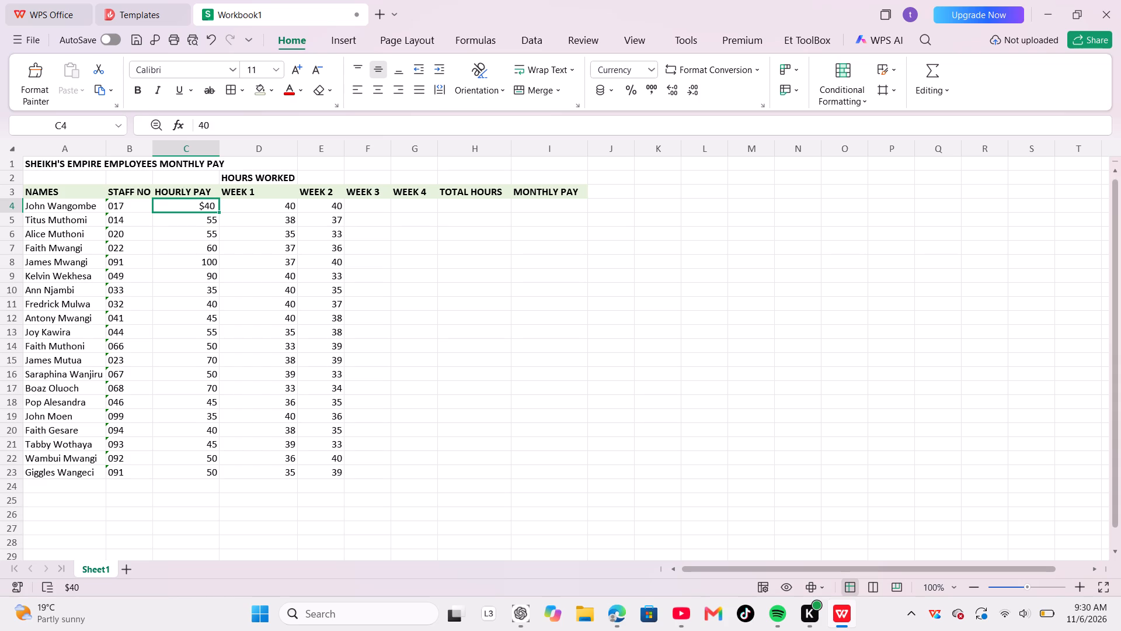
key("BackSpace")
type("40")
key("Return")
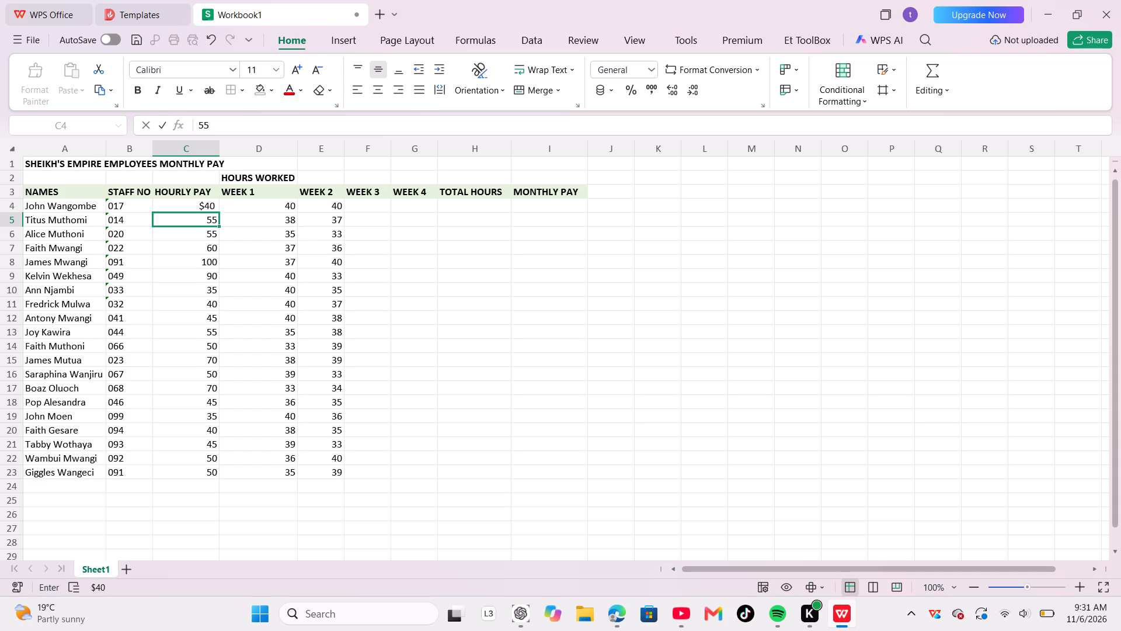
Extend the column header in cell C3 to read HOURLY PAY $.
left_click(211, 192)
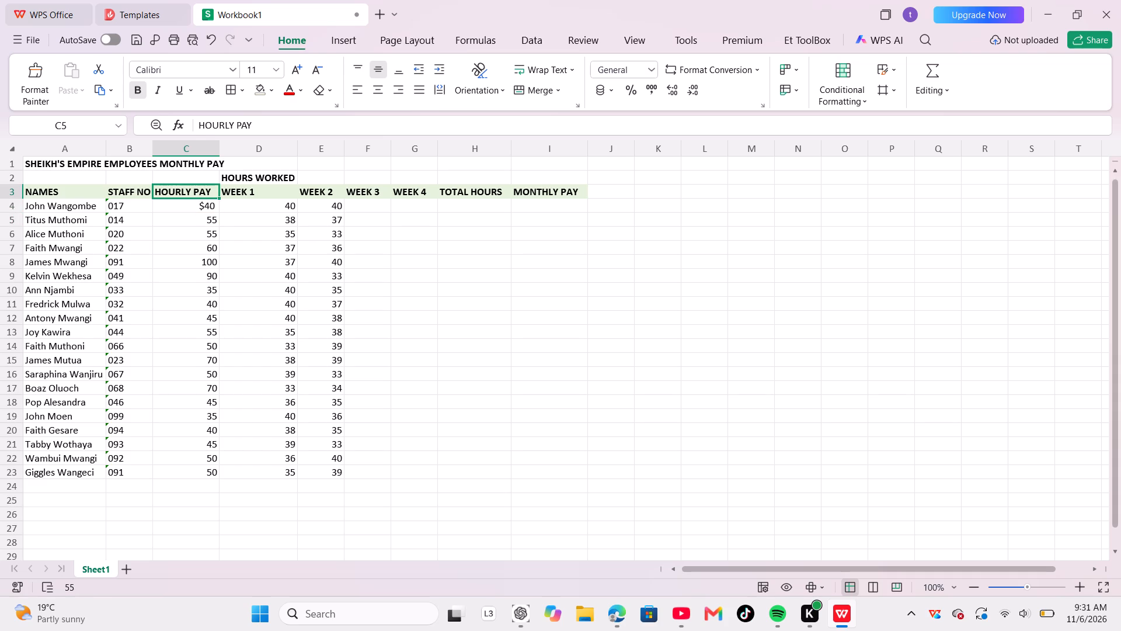
left_click(257, 124)
key("space")
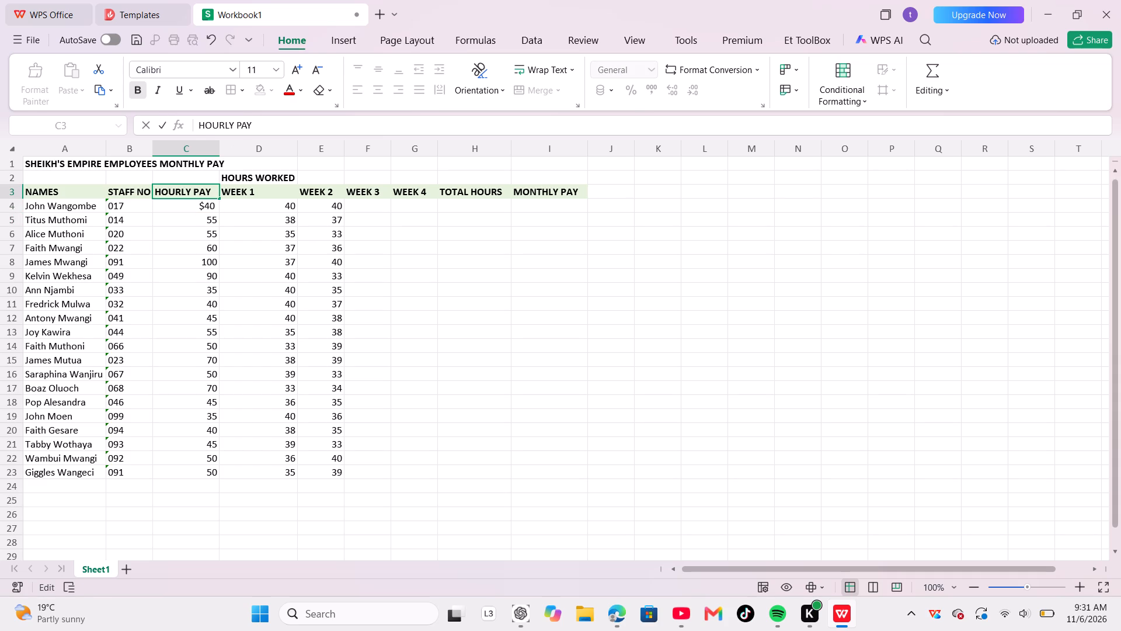
key("shift+dollar")
key("Return")
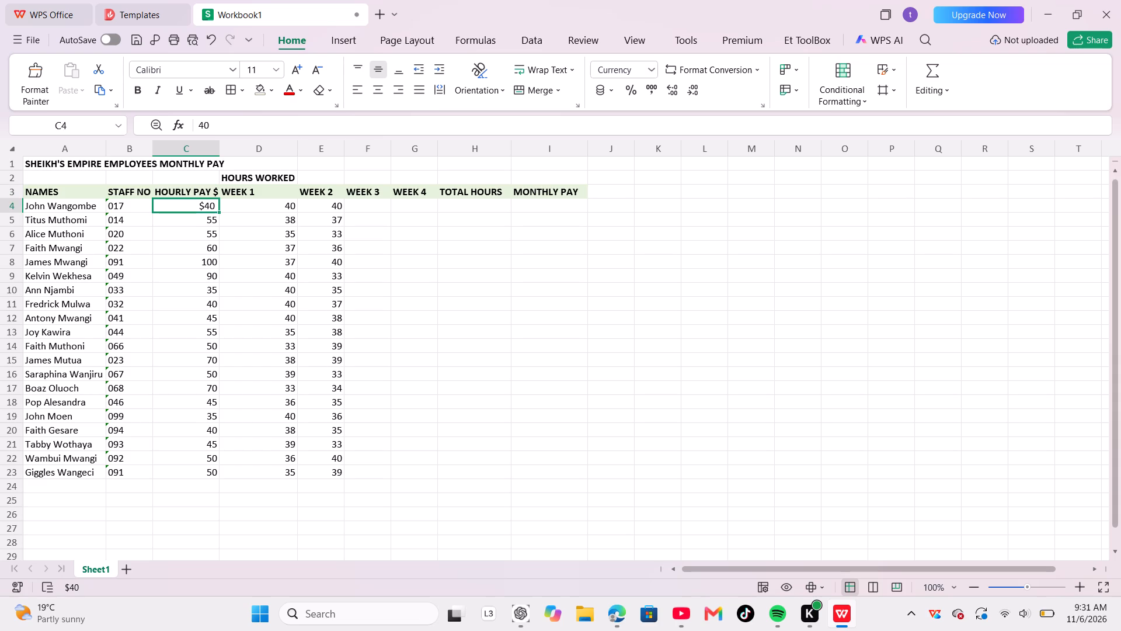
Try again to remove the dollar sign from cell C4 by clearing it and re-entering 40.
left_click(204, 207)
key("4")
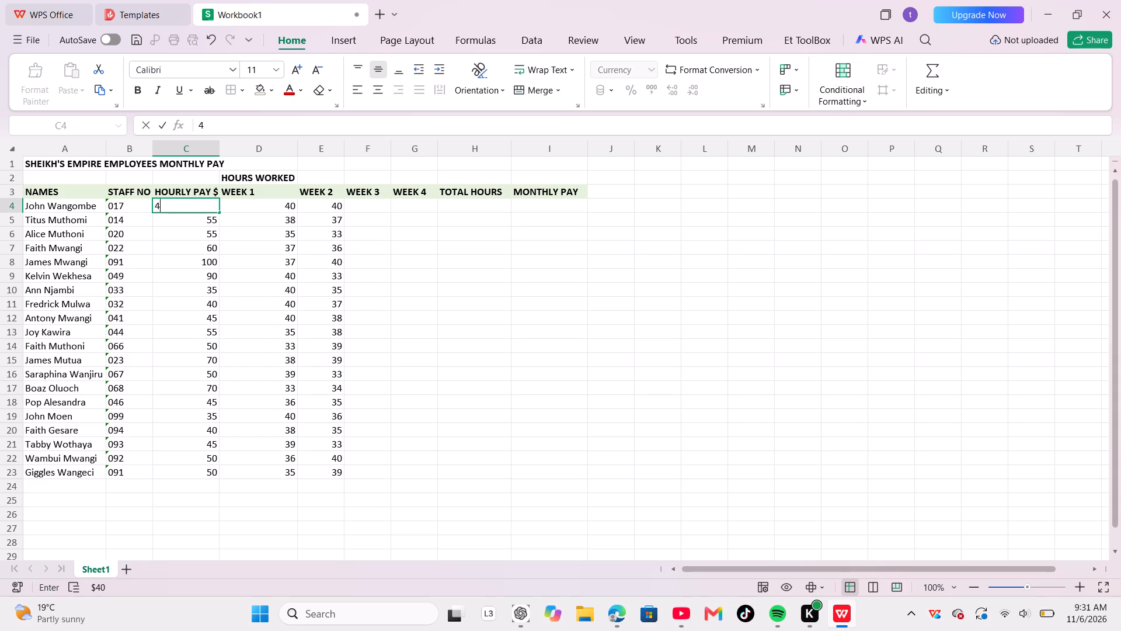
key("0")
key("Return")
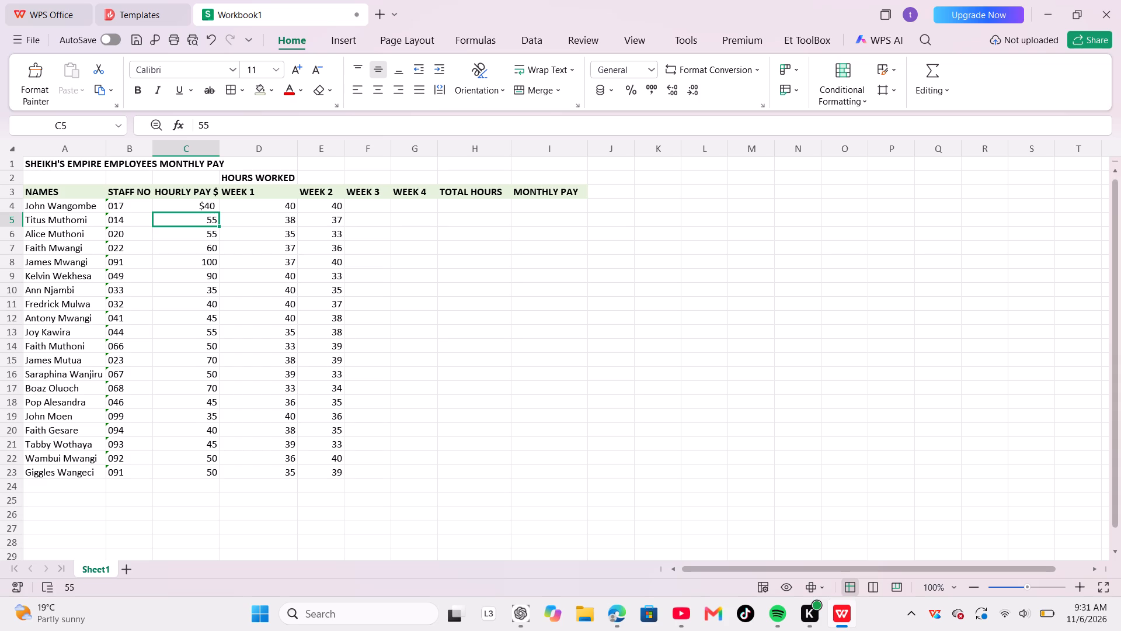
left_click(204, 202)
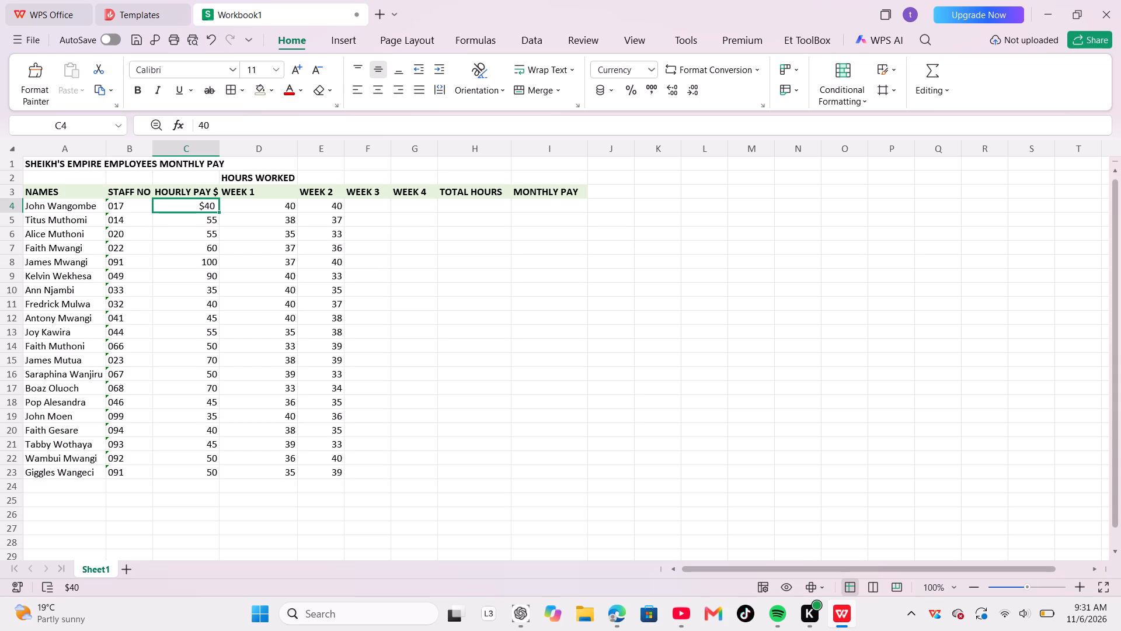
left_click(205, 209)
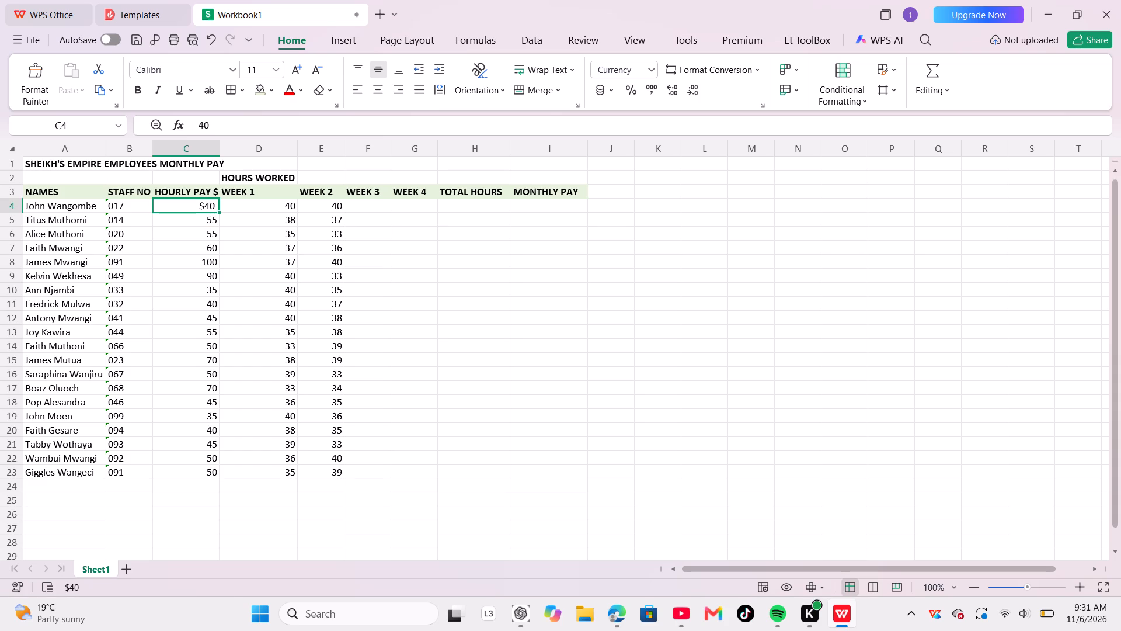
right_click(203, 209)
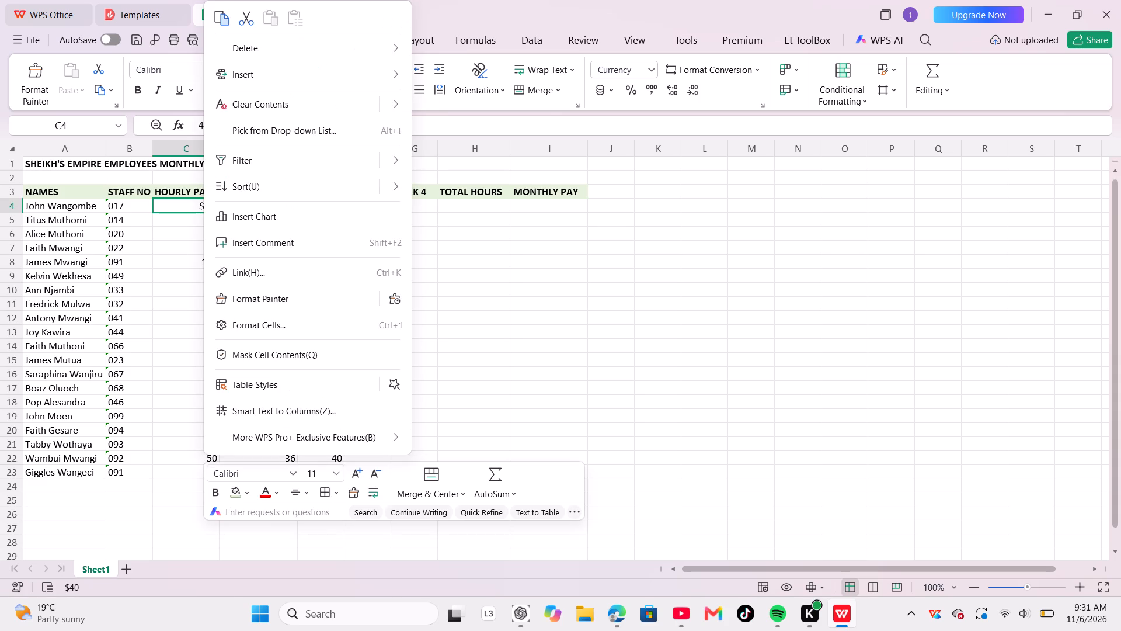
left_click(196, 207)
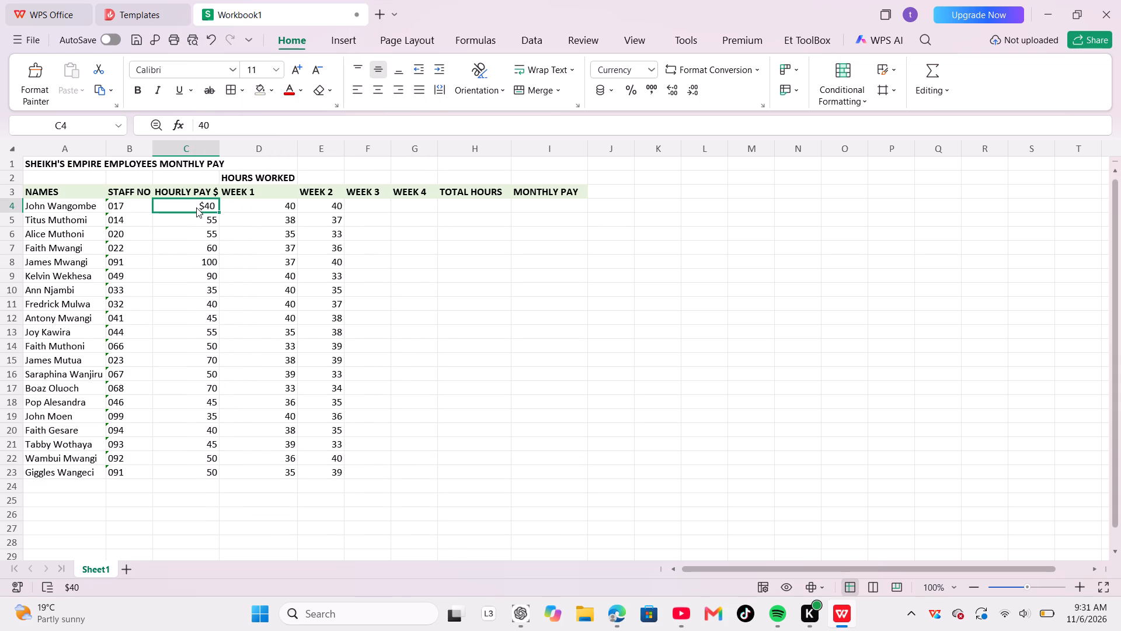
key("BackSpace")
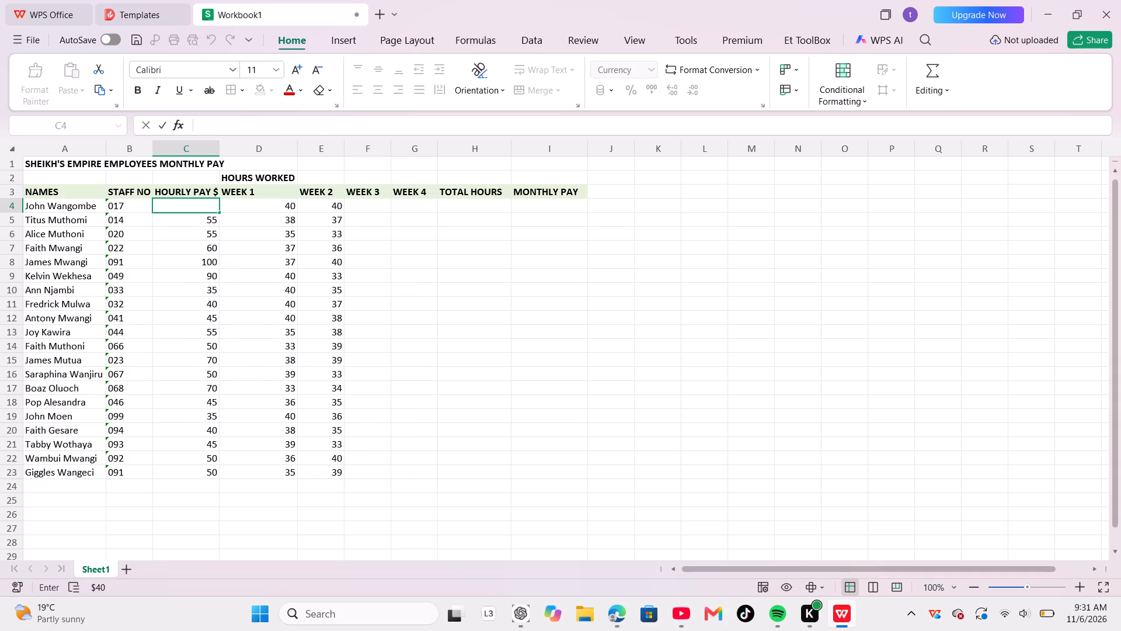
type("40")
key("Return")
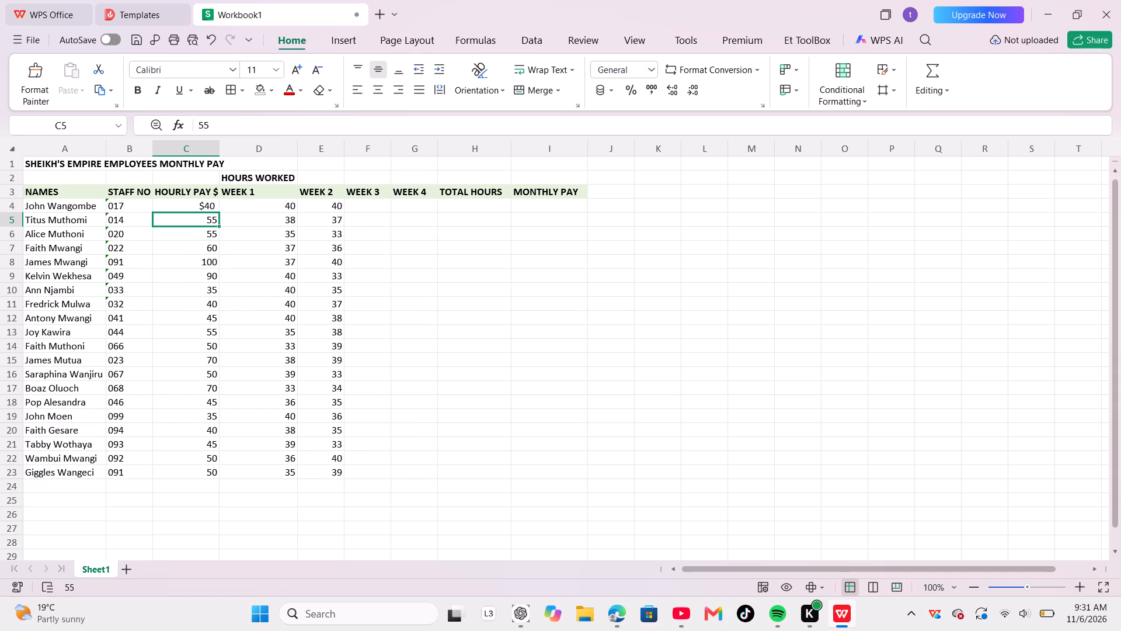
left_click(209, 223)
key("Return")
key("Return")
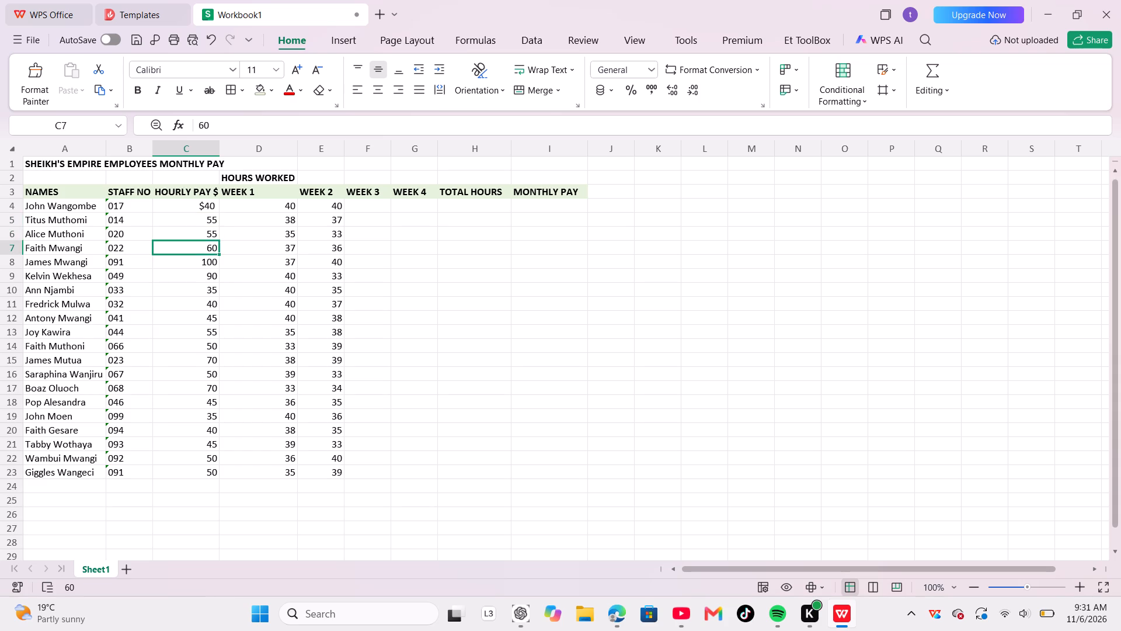
Replace the hourly pay in cell C4 with 39, entered as a plain number without a dollar sign.
left_click(202, 205)
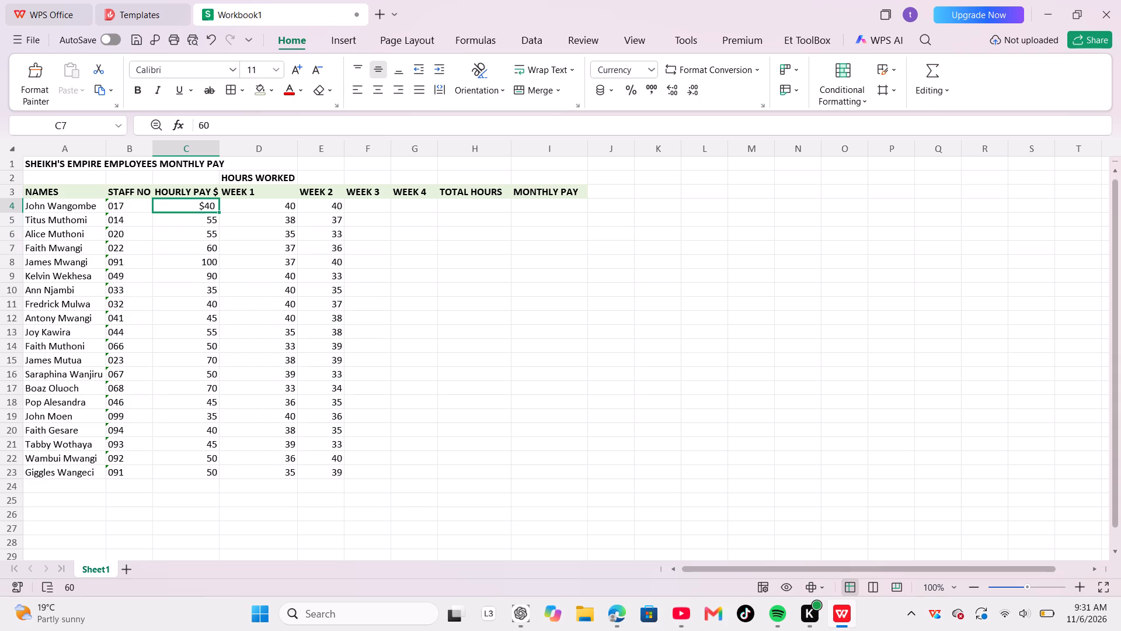
type("39")
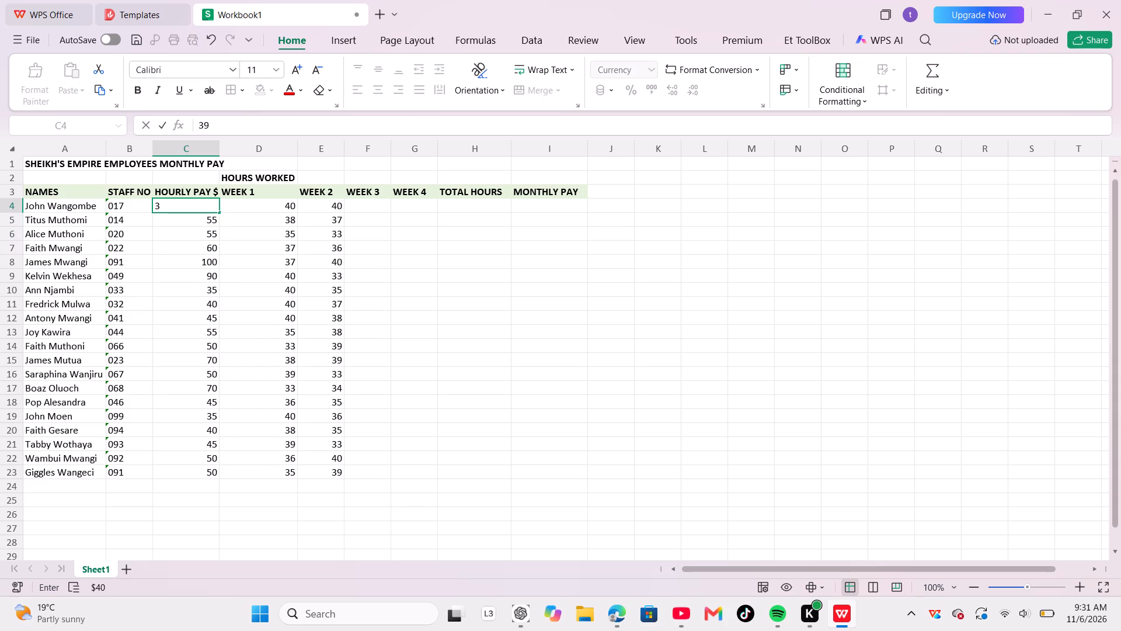
key("Return")
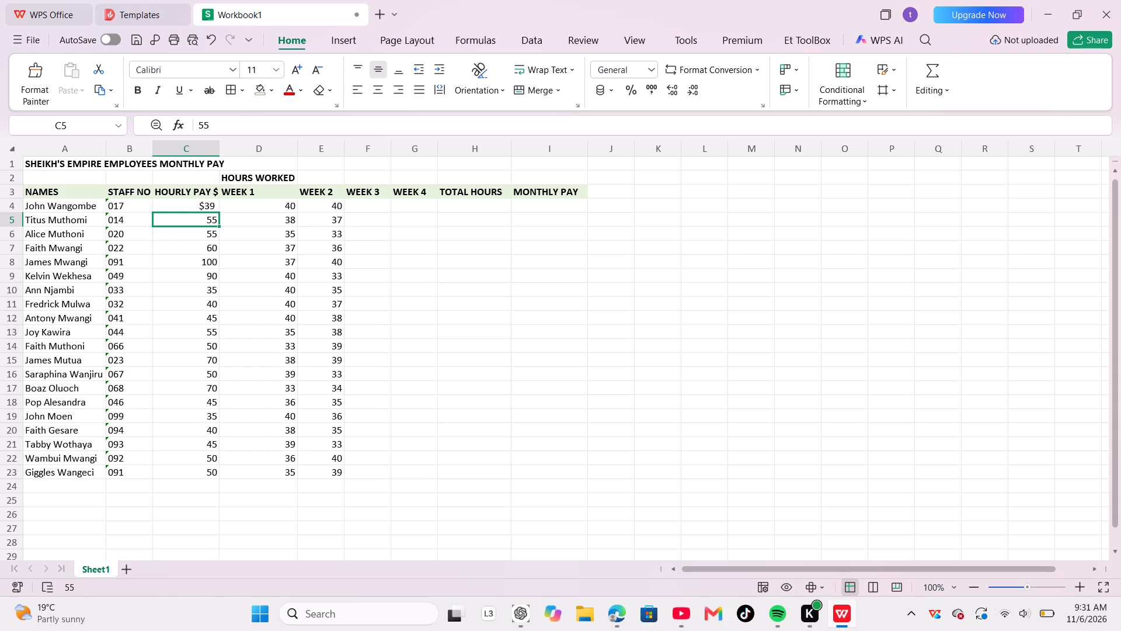
left_click(199, 204)
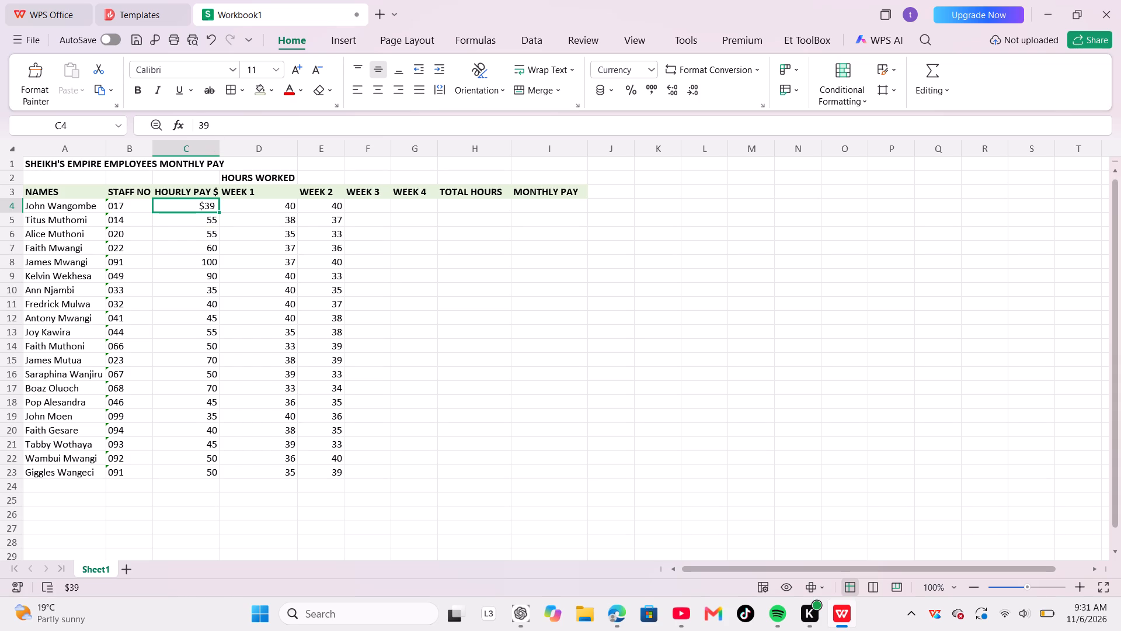
left_click(222, 126)
key("BackSpace")
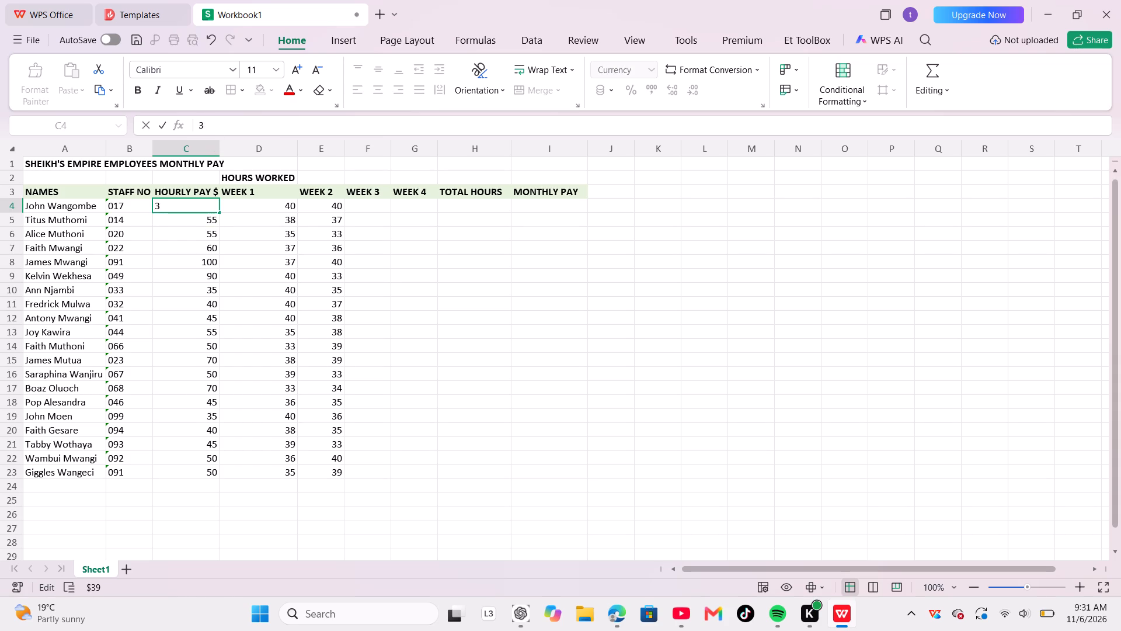
key("BackSpace")
key("BackSpace")
key("BackSpace")
key("BackSpace")
key("BackSpace")
type("39")
key("Return")
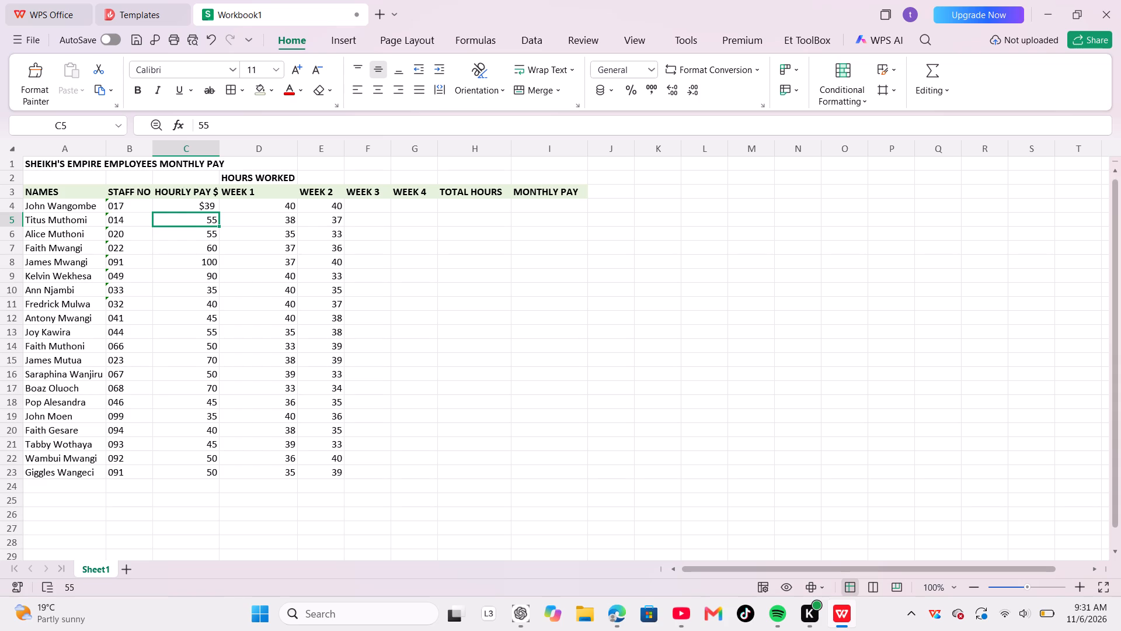
Undo the recent edits to the hourly pay in C4, the C3 header and the last Week 2 entry in E23.
left_click(208, 204)
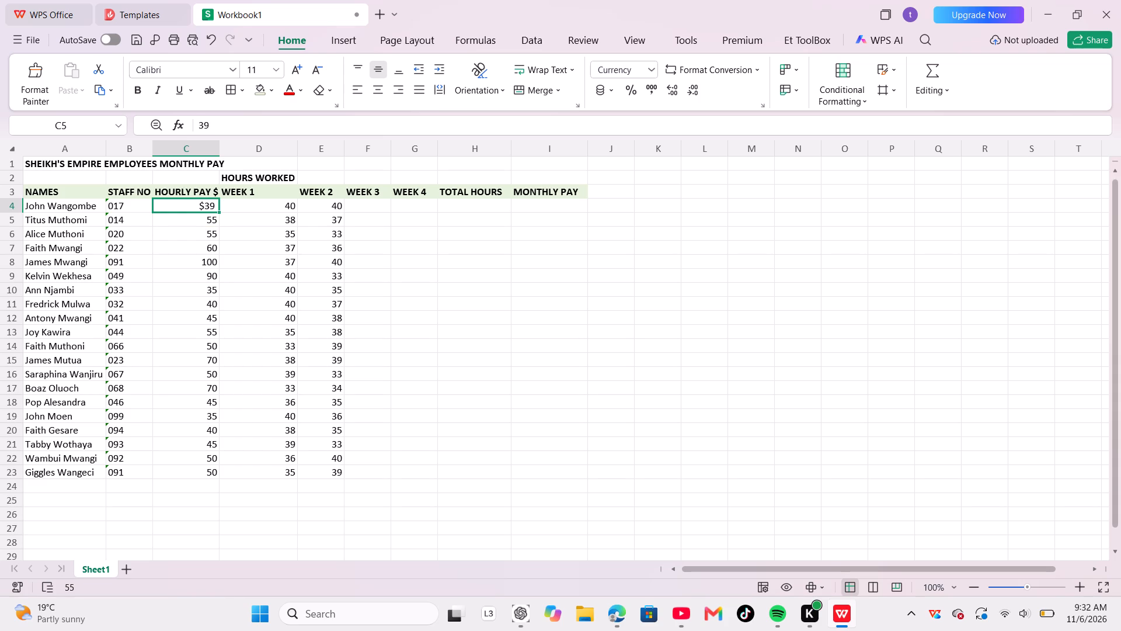
double_click(212, 29)
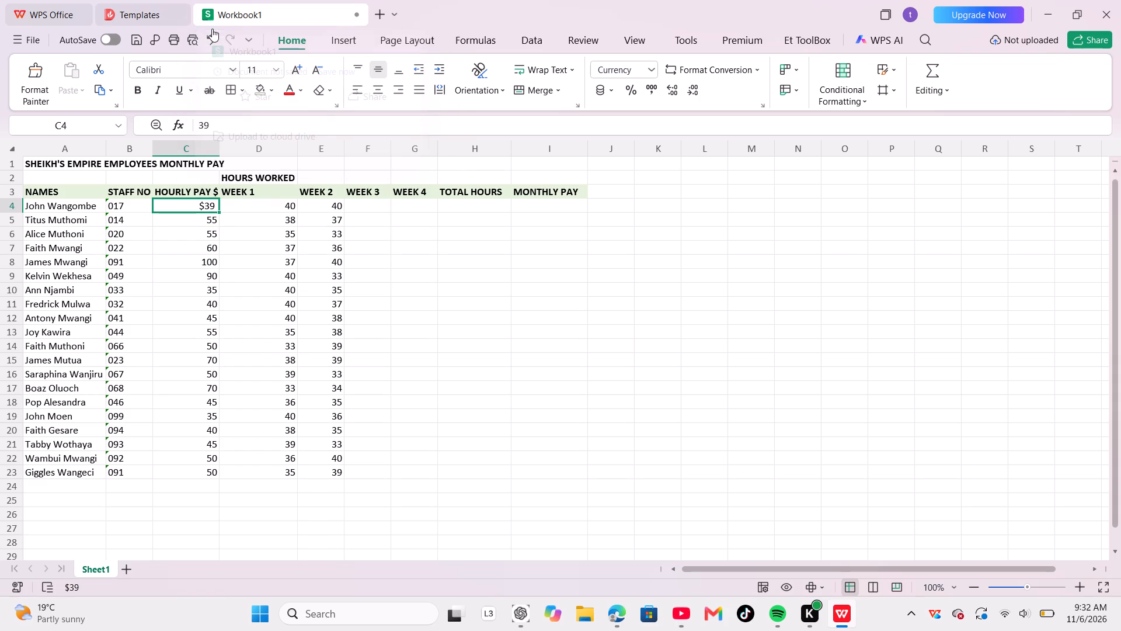
triple_click(211, 34)
left_click(211, 34)
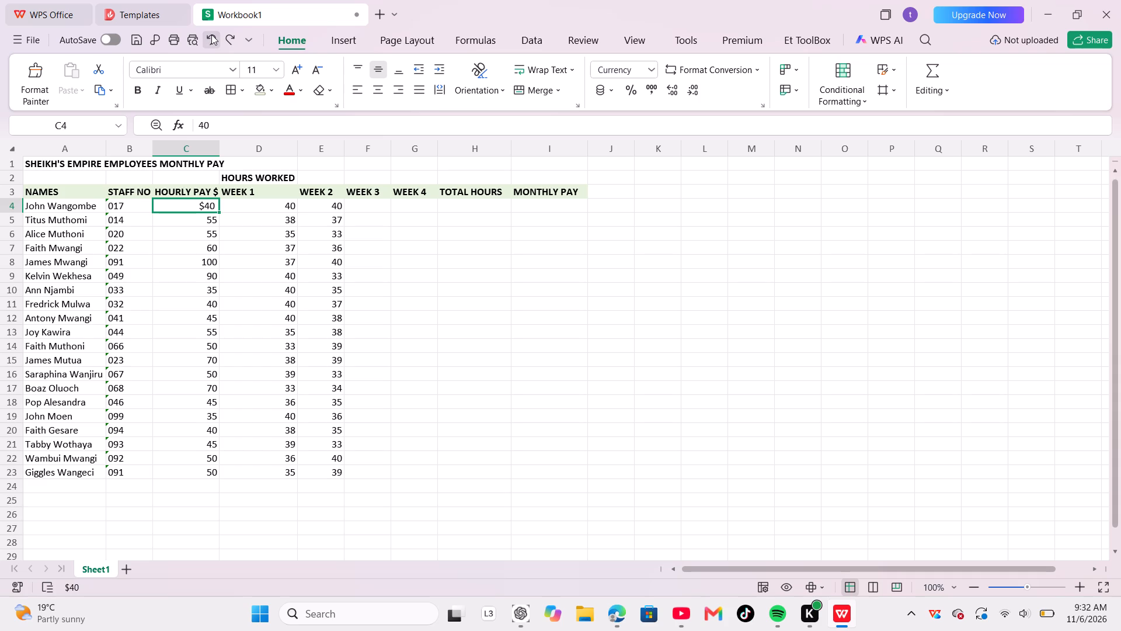
double_click(211, 34)
left_click(211, 34)
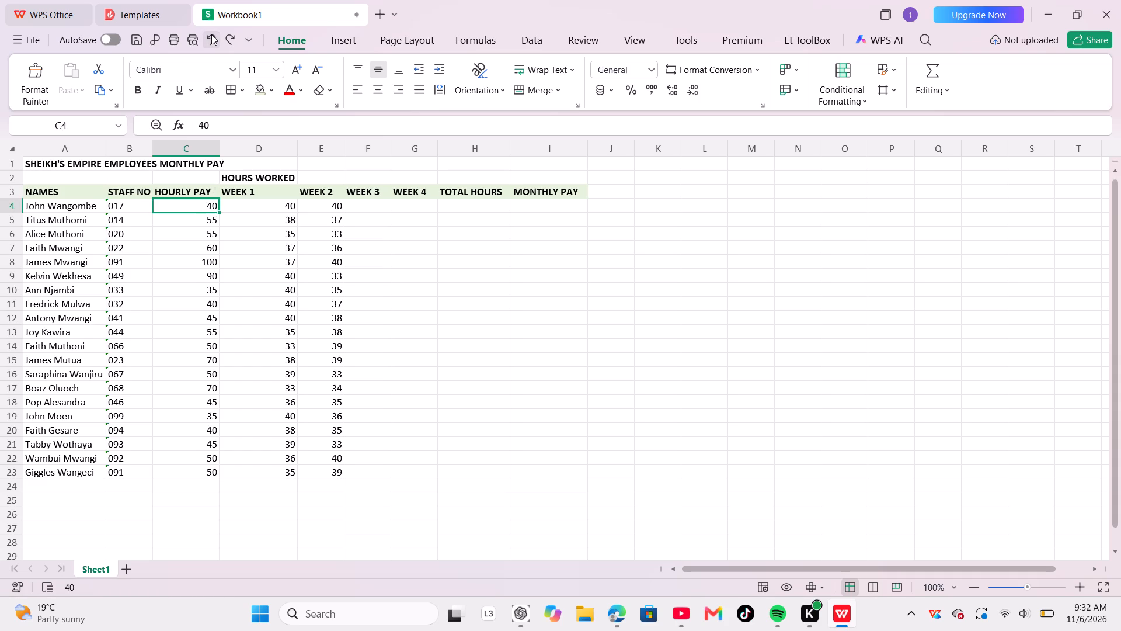
left_click(211, 34)
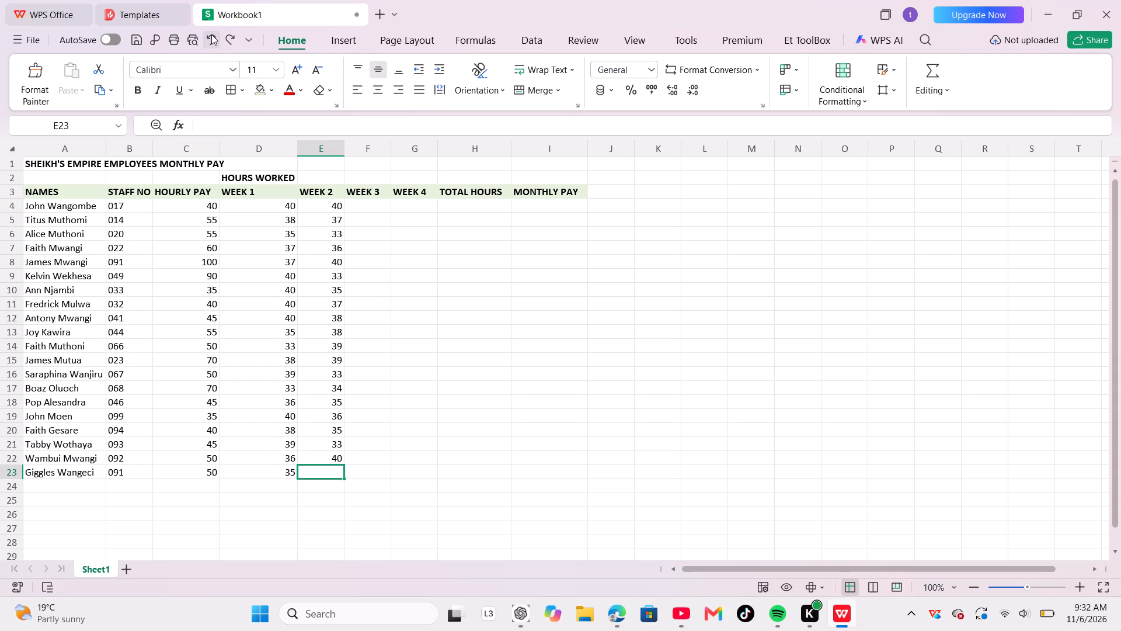
Enter 39 as the Week 2 hours in cell E23.
type("39")
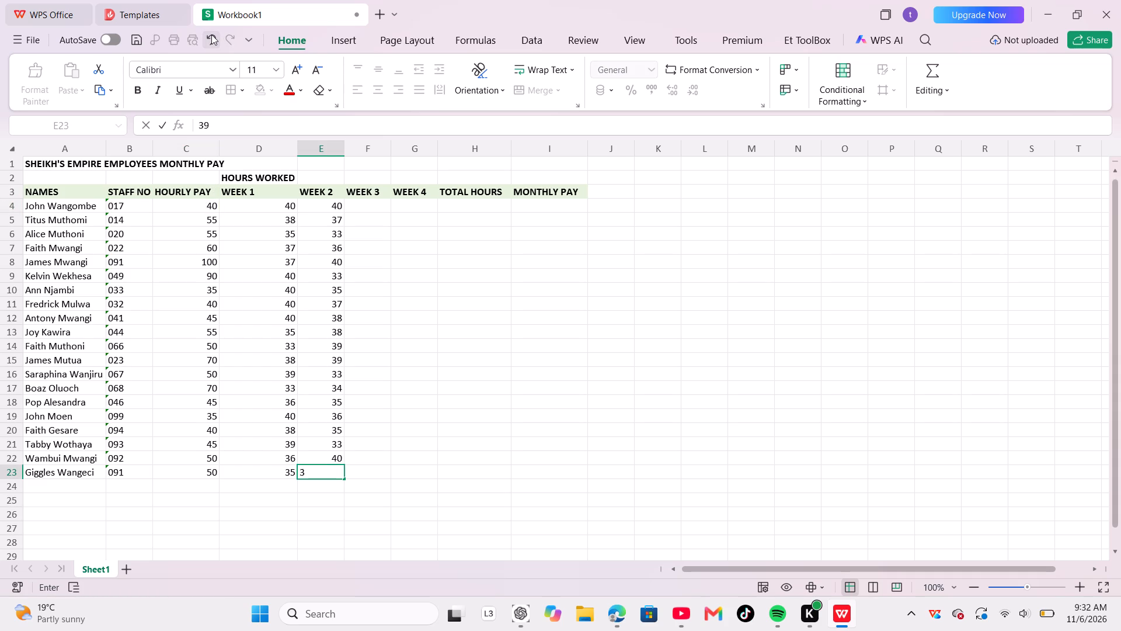
key("Return")
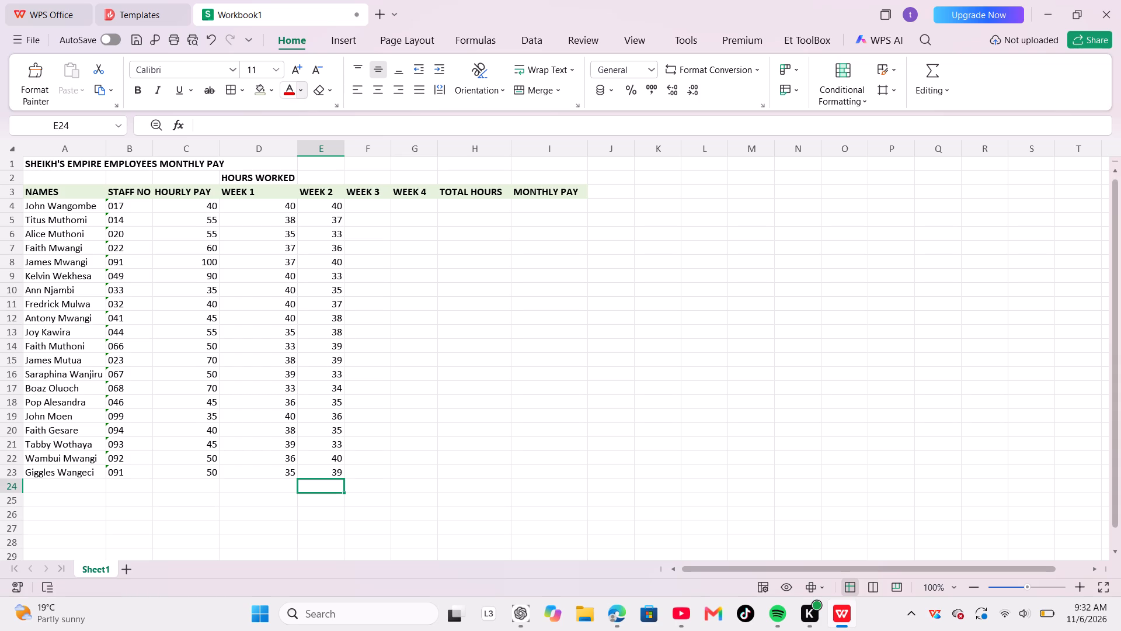
Fill the Week 3 hours in cells F4 to F9 with 39, 366, 37, 33, 38 and 39.
left_click(375, 204)
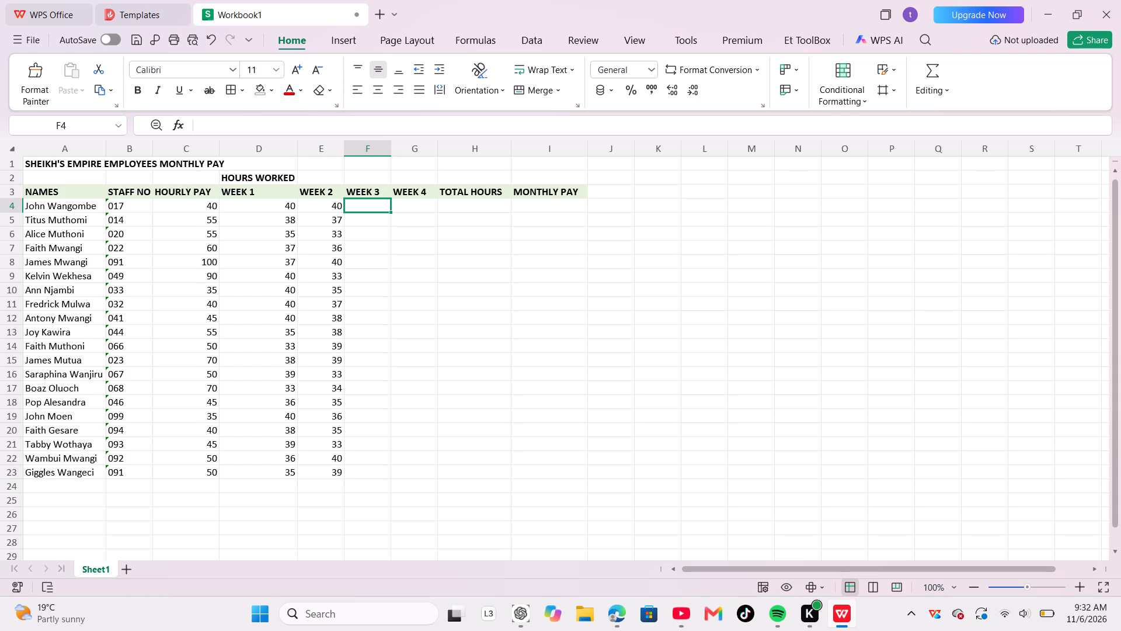
type("39")
key("Return")
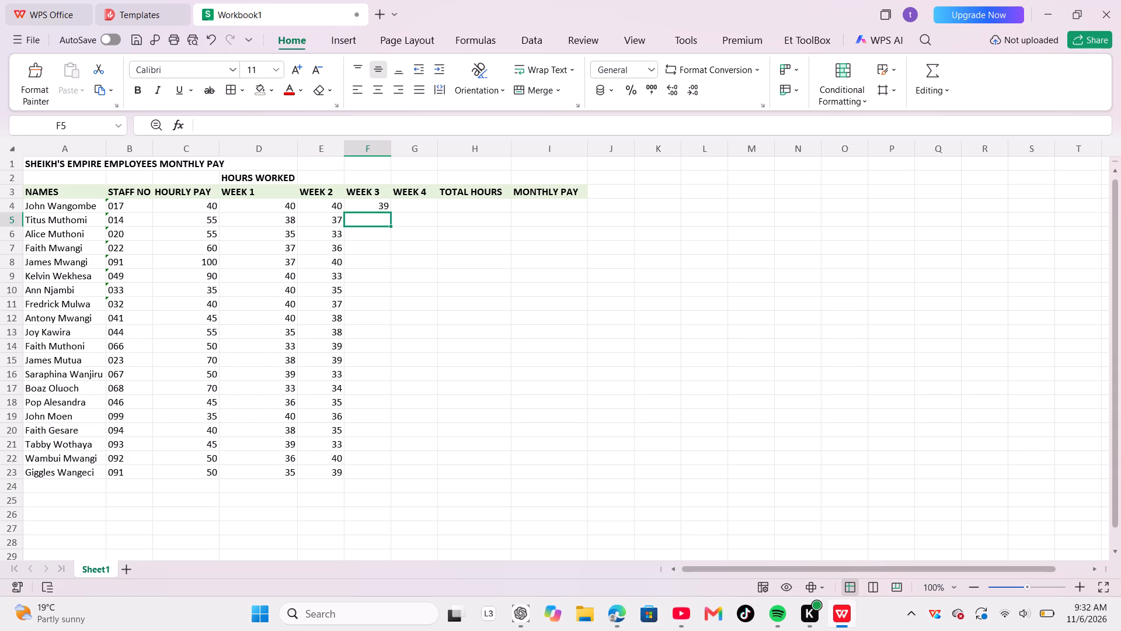
type("366")
key("Return")
type("37")
key("Return")
type("33")
key("Return")
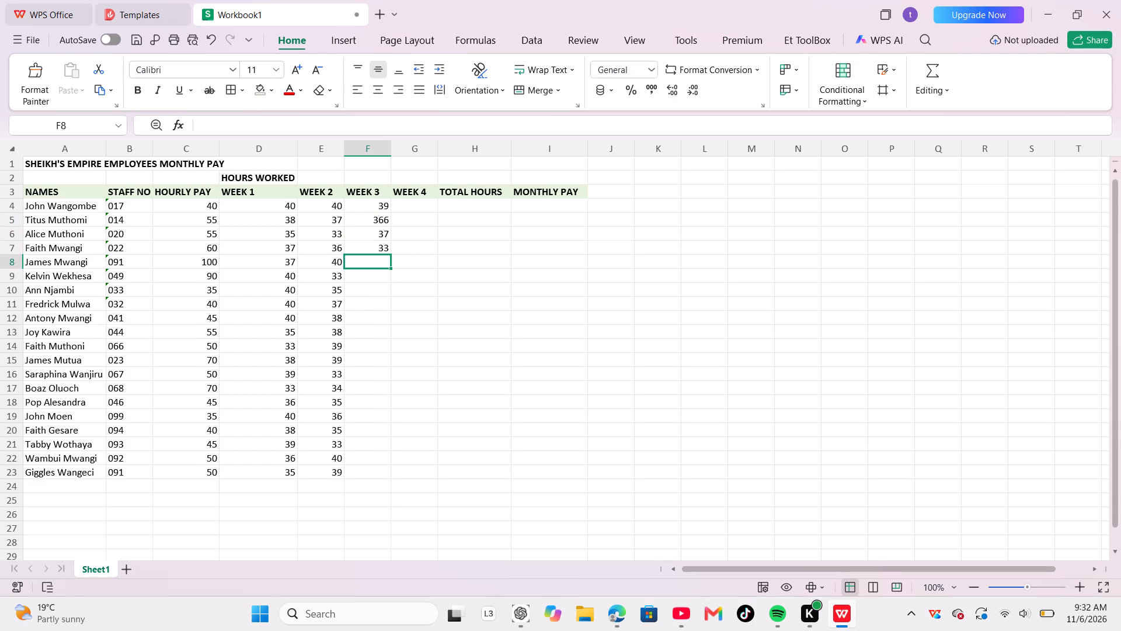
type("38")
key("Return")
type("39")
key("Return")
Fill the Week 3 hours in cells F10 to F16 with 33, 36, 36, 40, 33, 38 and 39.
type("33")
key("Return")
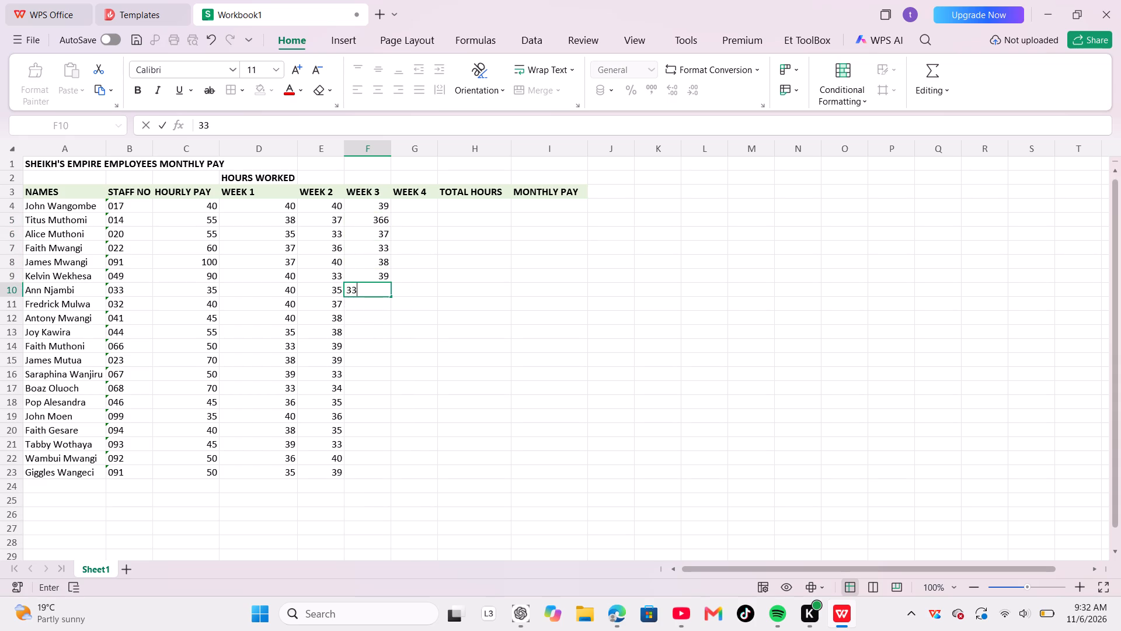
type("36")
key("Return")
type("36")
key("Return")
type("40")
key("Return")
type("33")
key("Return")
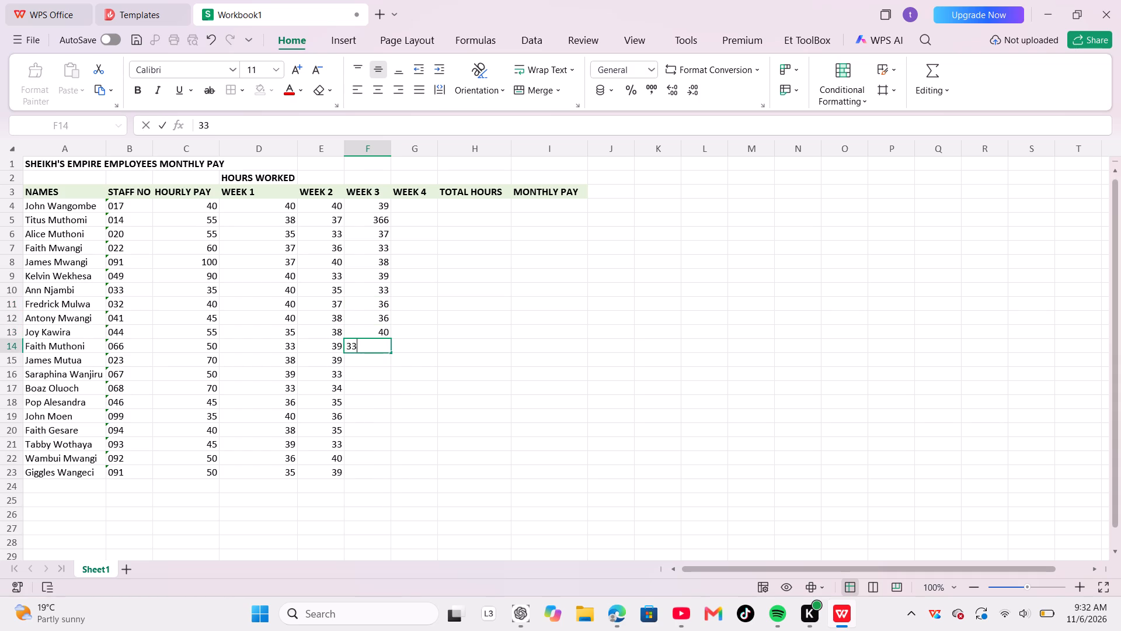
type("38")
key("Return")
type("39")
key("Return")
Fill the Week 3 hours in cells F17 to F23 with 39, 39, 40, 32, 33, 38 and 33.
type("39")
key("Return")
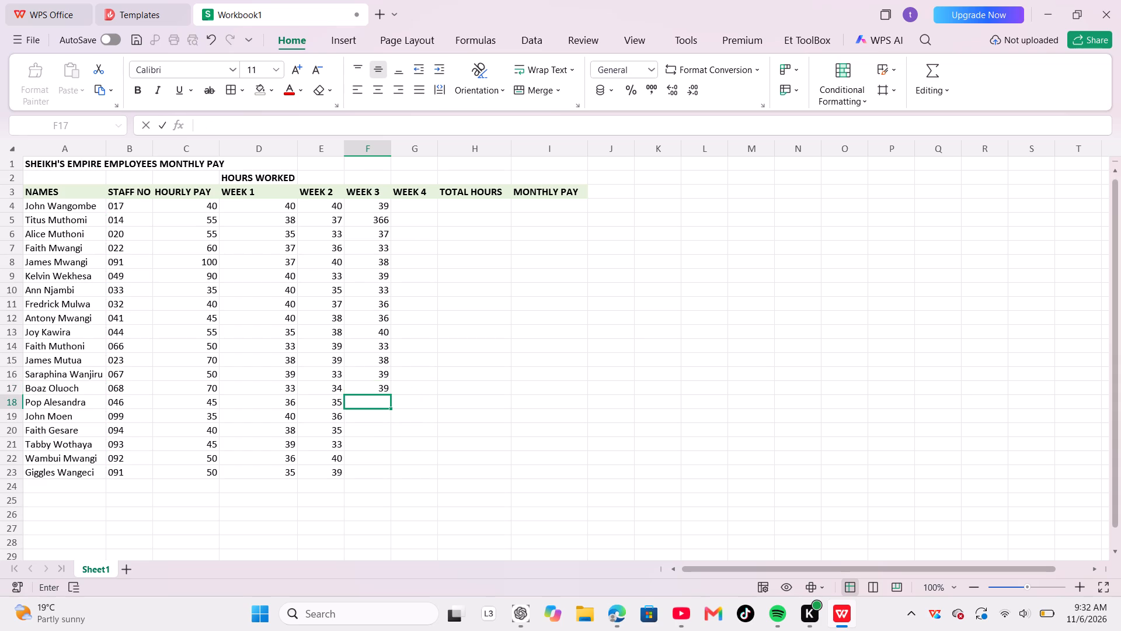
type("39")
key("Return")
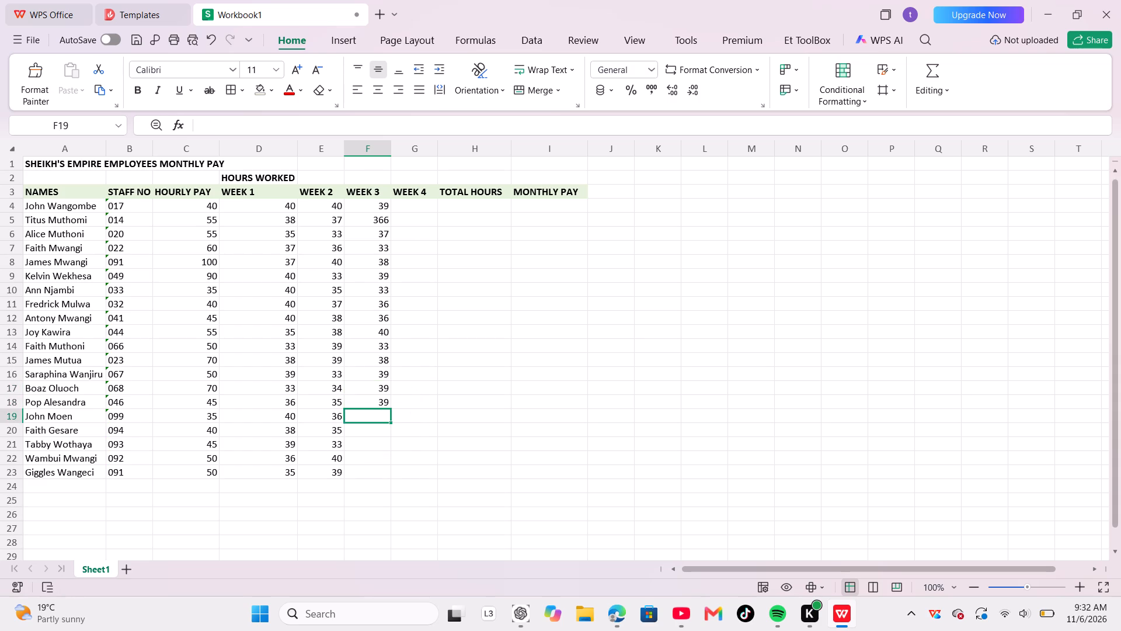
type("40")
key("Return")
type("32")
key("Return")
type("33")
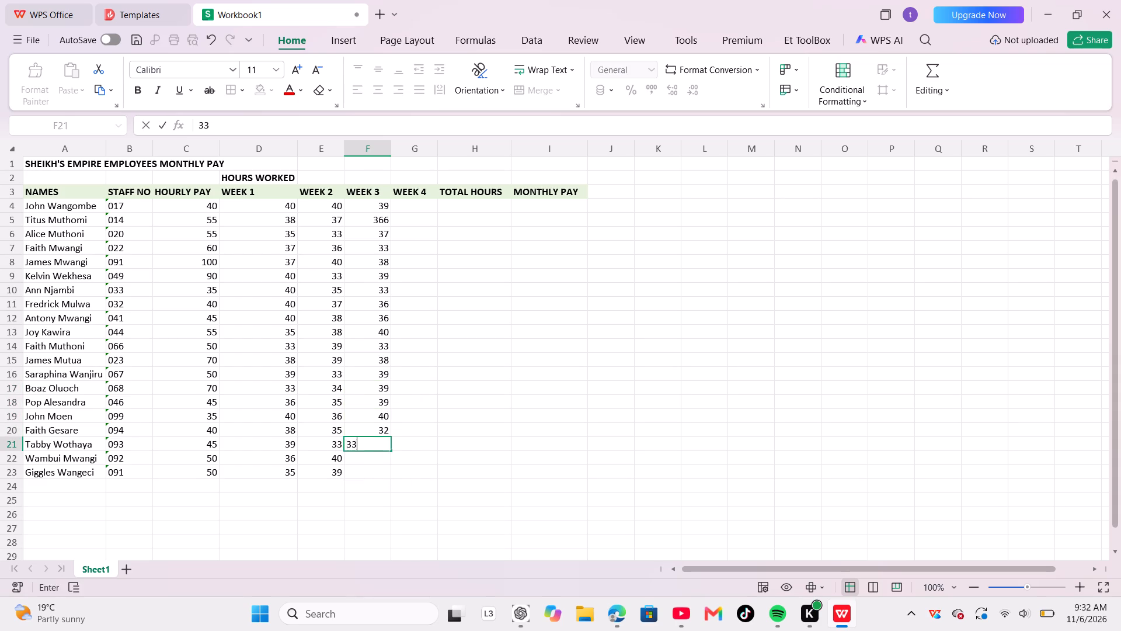
key("Return")
type("38")
key("Return")
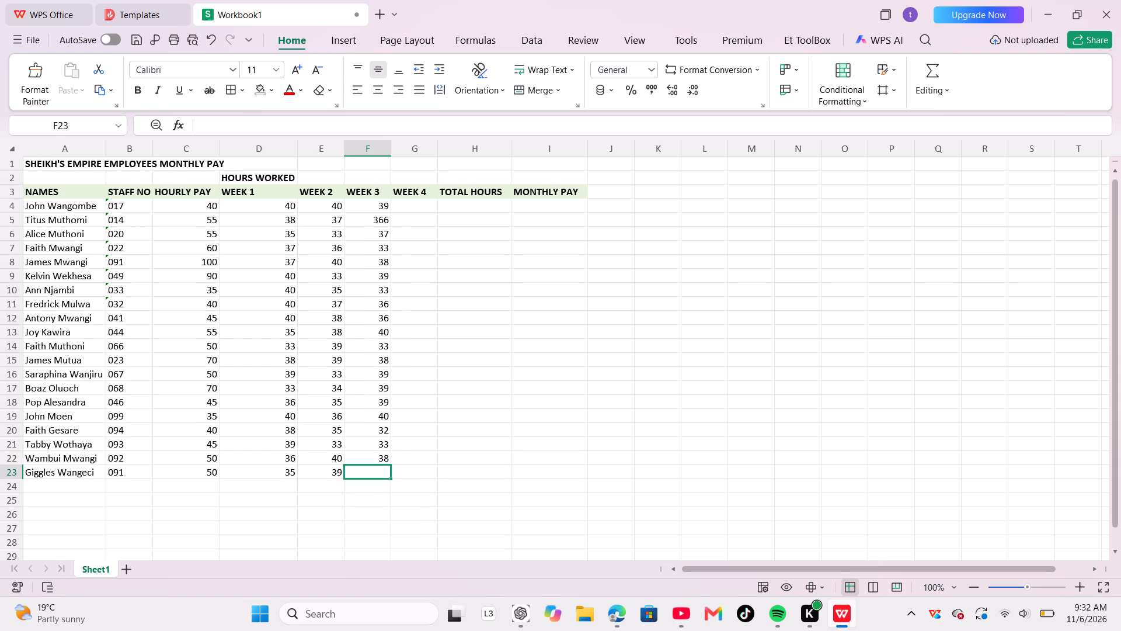
type("33")
key("Return")
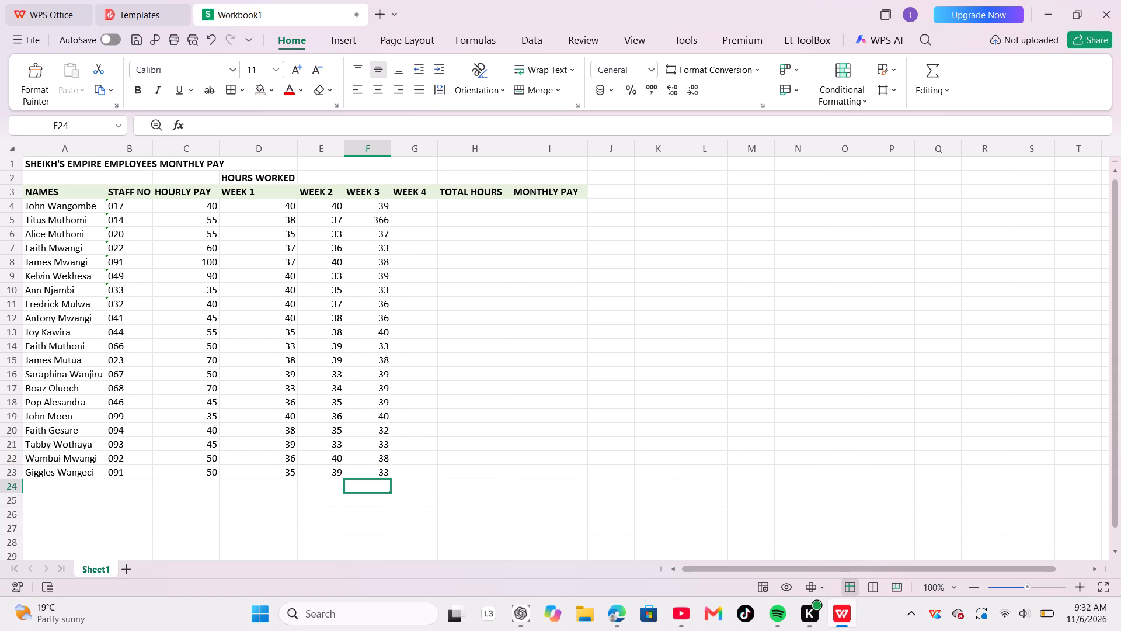
Fill the Week 4 hours in cells G4 to G7 with 33, 37, 37 and 36.
left_click(403, 204)
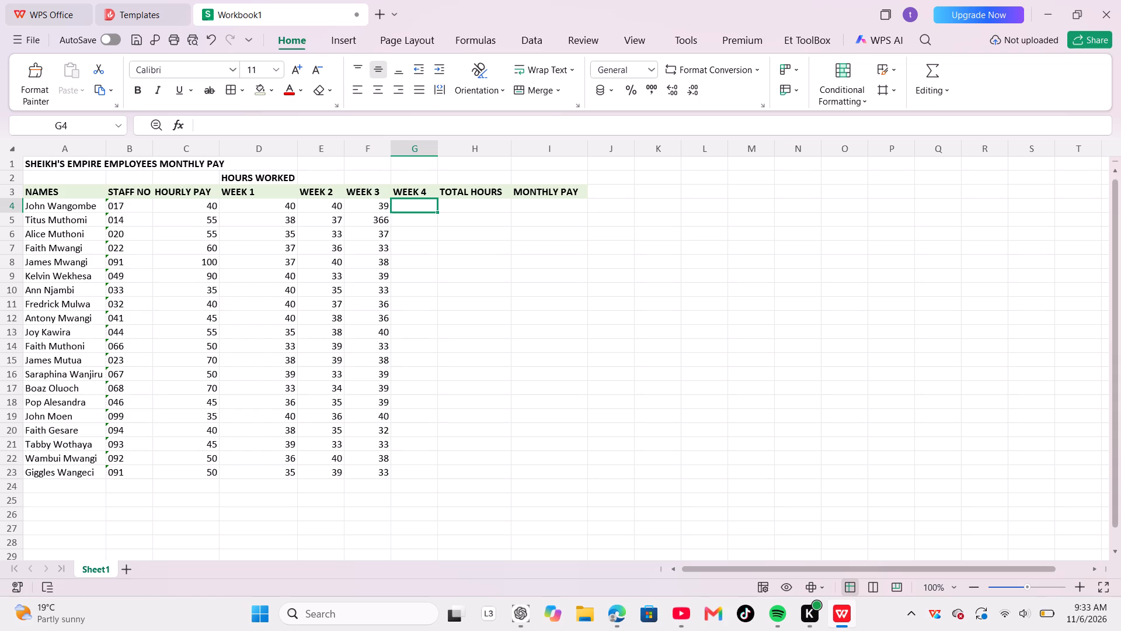
type("40")
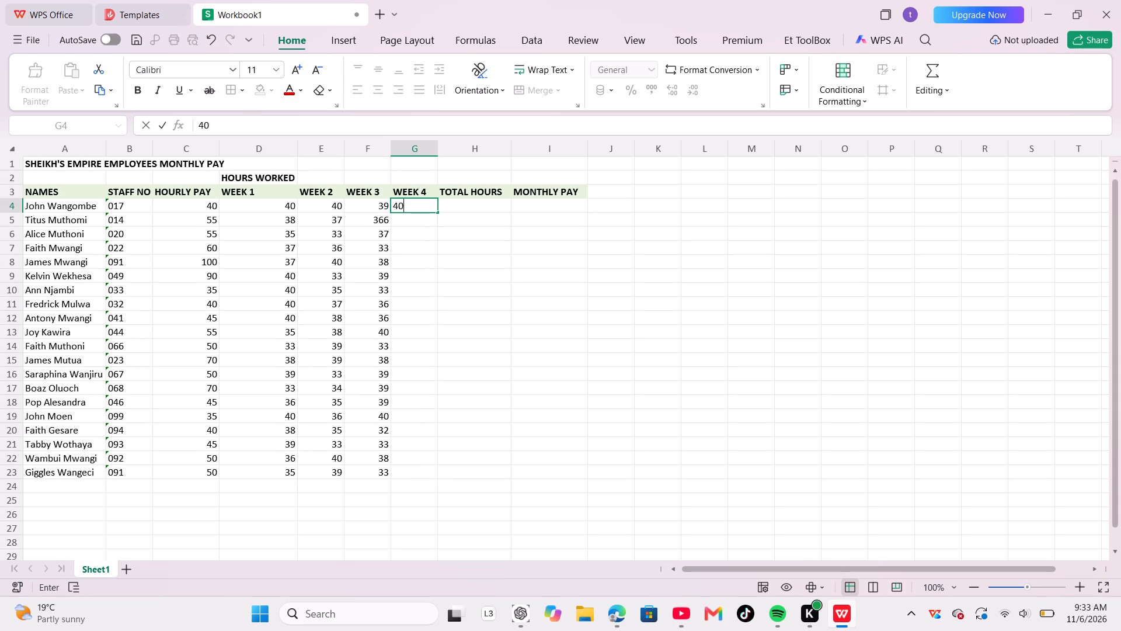
key("BackSpace")
key("BackSpace")
type("33")
key("Return")
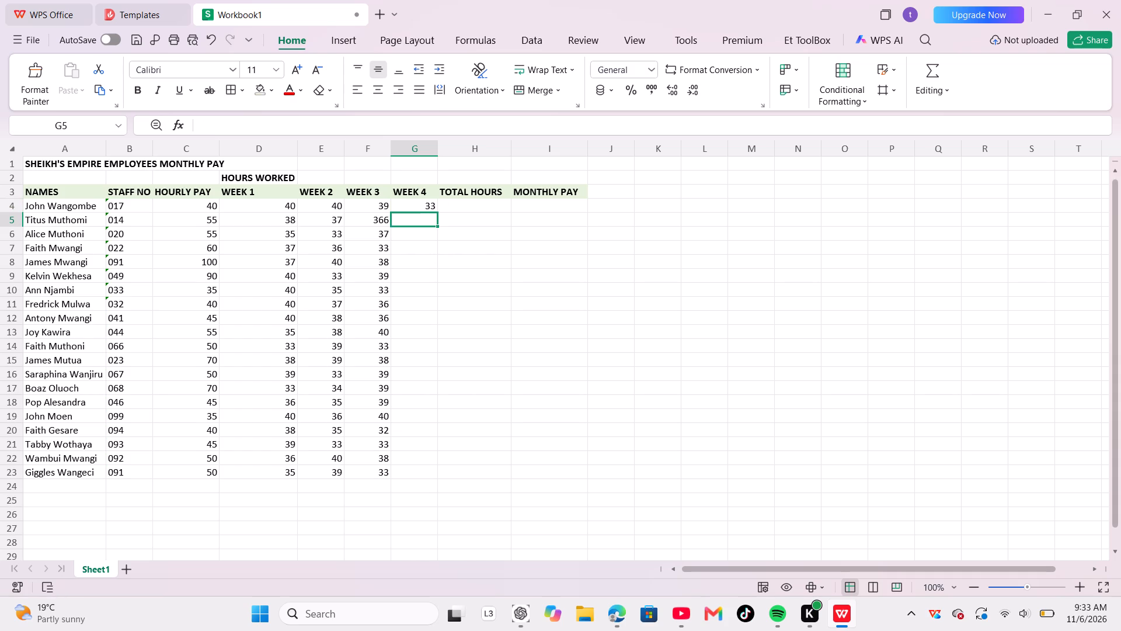
key("3")
key("7")
key("Return")
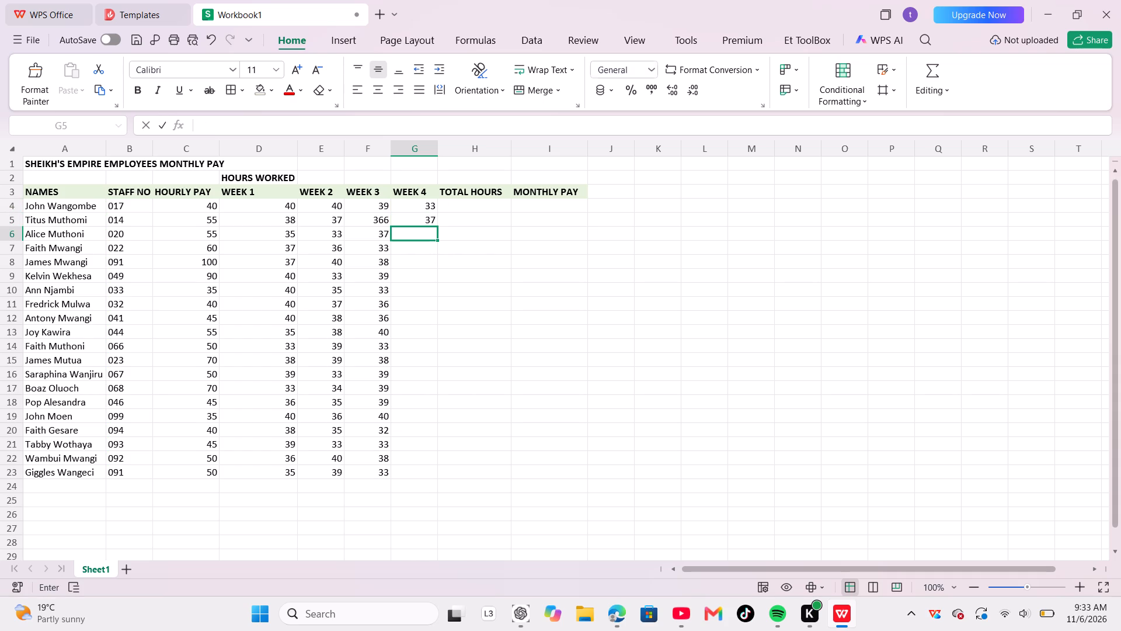
key("3")
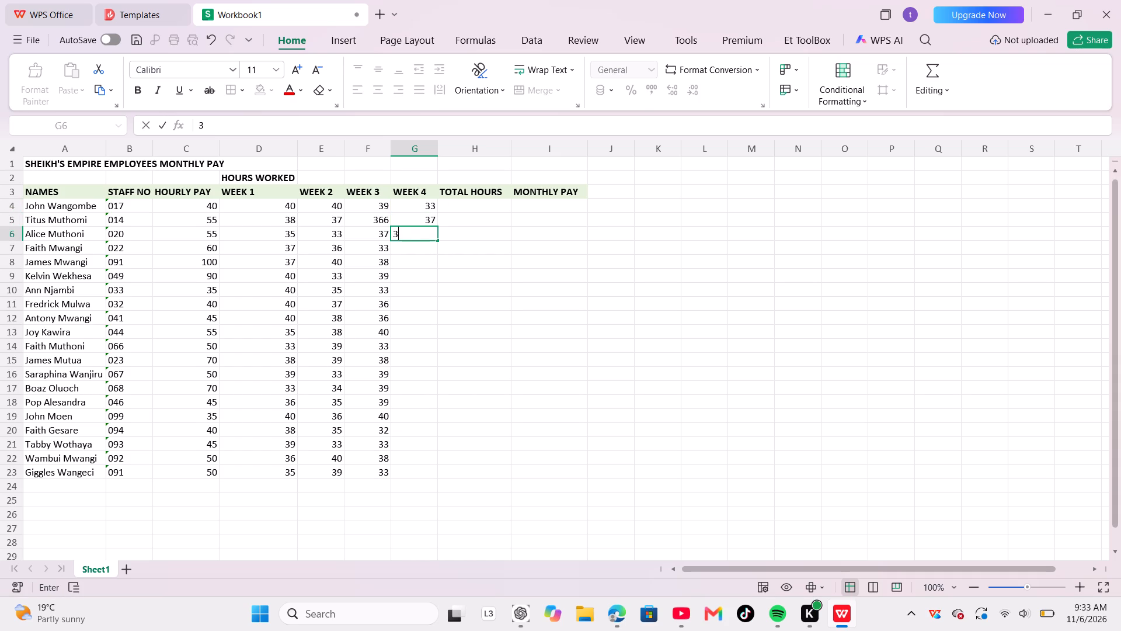
key("7")
key("Return")
type("36")
key("Return")
Fill the Week 4 hours in cells G8 to G14 with 34, 35, 35, 35, 39, 37 and 35.
type("34")
key("Return")
type("35")
key("Return")
type("35")
key("Return")
type("35")
key("Return")
type("39")
key("Return")
type("37")
key("Return")
type("35")
key("Return")
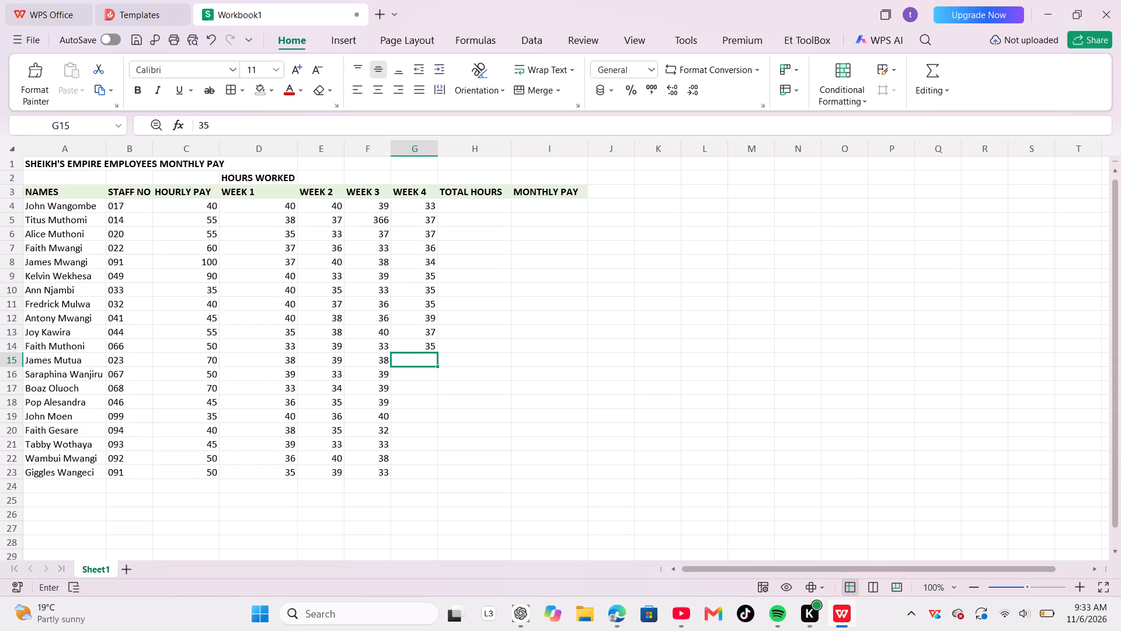
Fill the Week 4 hours in cells G15 to G19 with 34, 32, 38, 39 and 40.
type("34")
key("Return")
type("32")
key("Return")
type("38")
key("Return")
key("3")
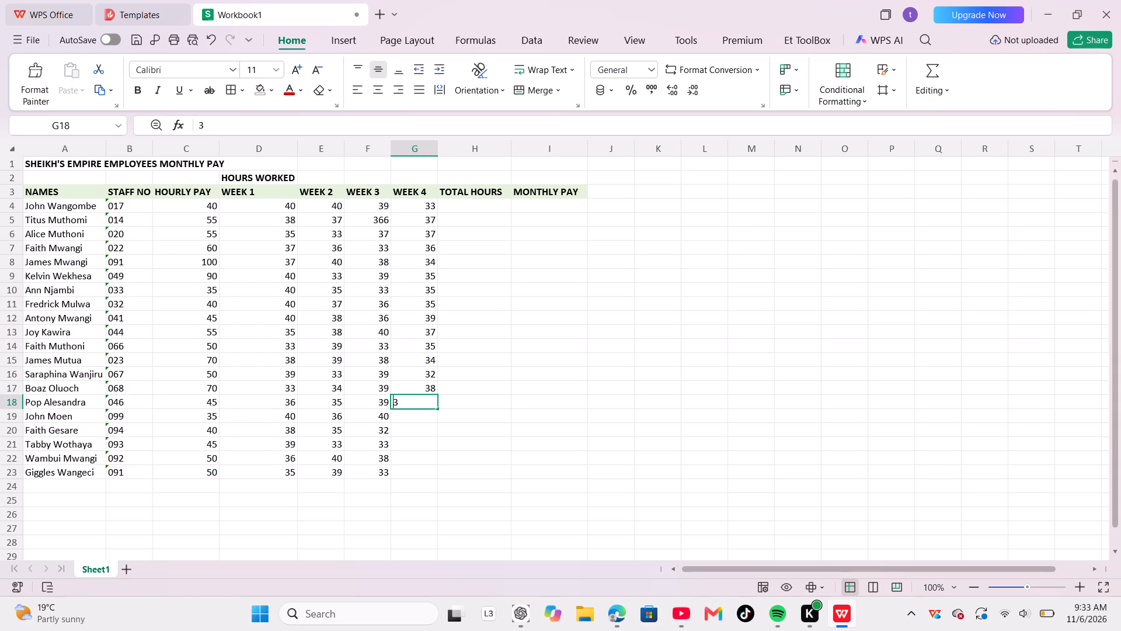
key("9")
key("Return")
type("40")
key("Return")
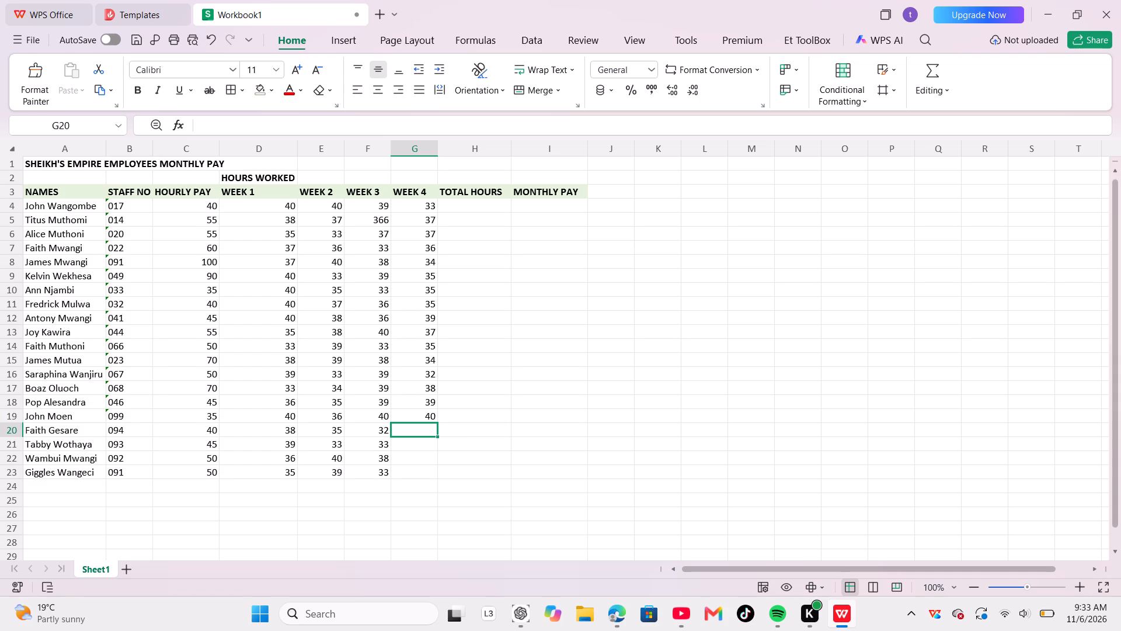
Fill the Week 4 hours in cells G20 to G23 with 33, 38, 39 and 39.
type("33")
key("Return")
type("38")
key("Return")
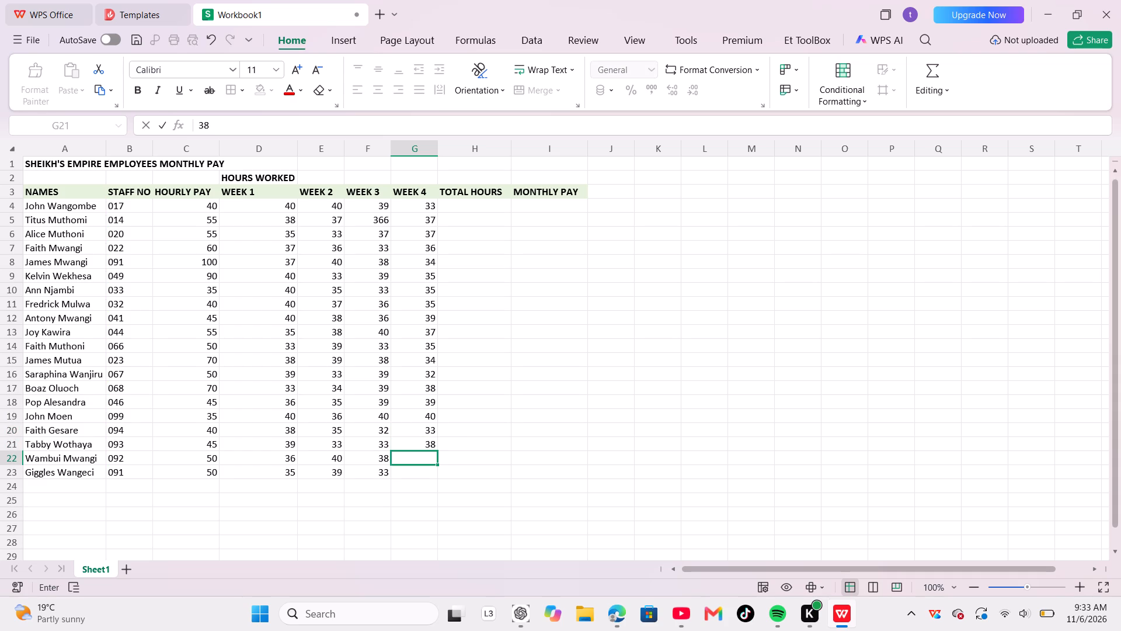
type("39")
key("Return")
type("39")
key("Return")
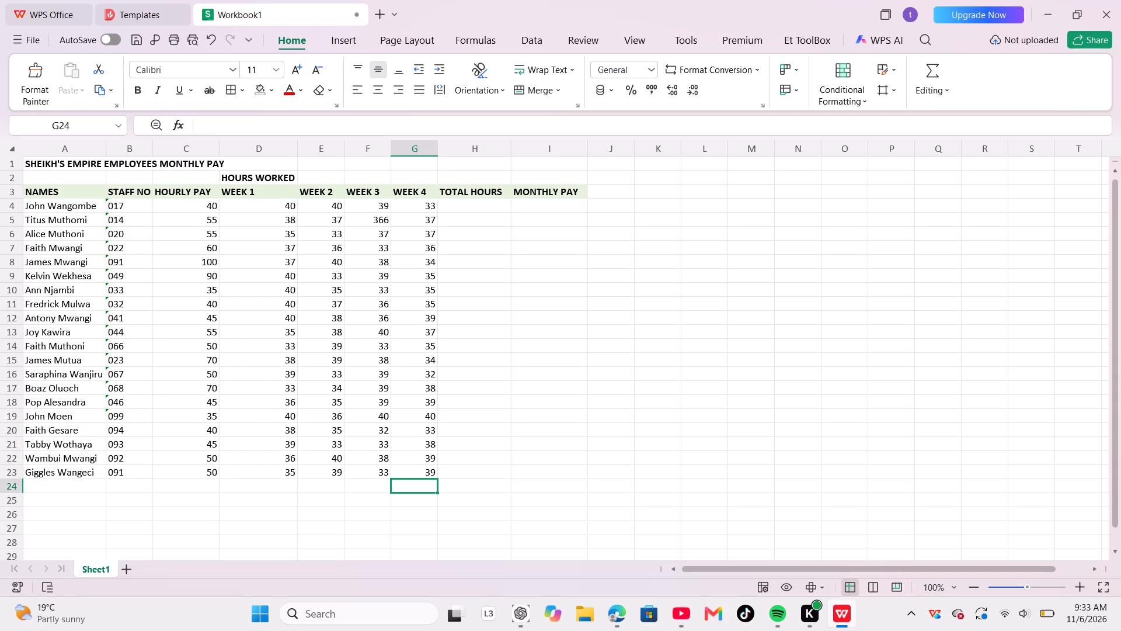
Calculate the first employee's total hours in cell H4 with the formula =SUM(D4:G4).
left_click(458, 205)
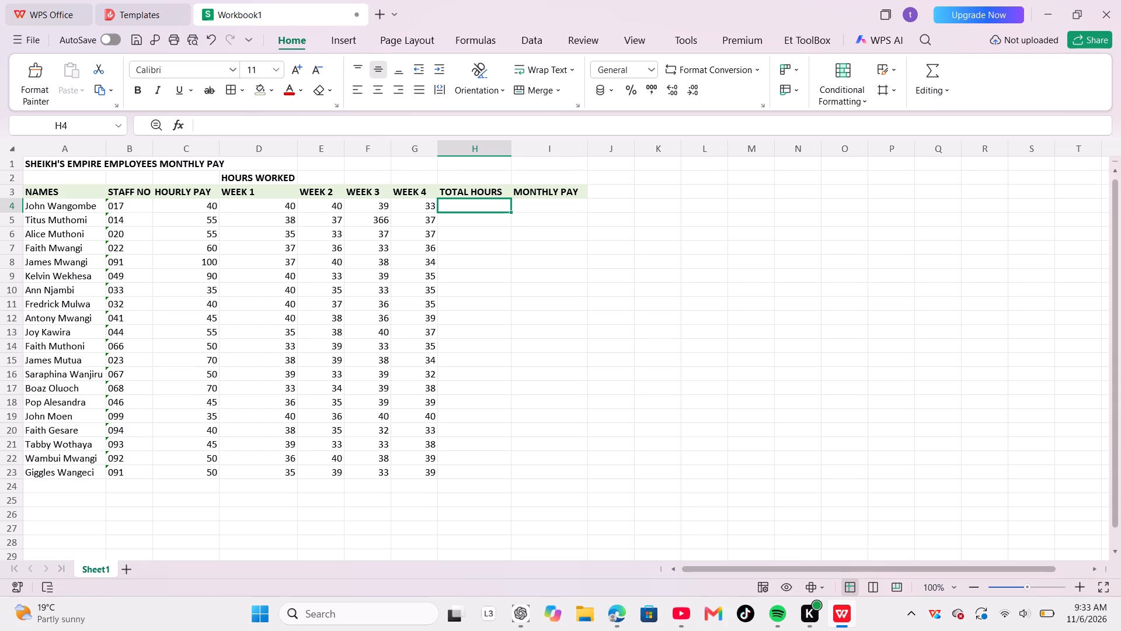
key("equal")
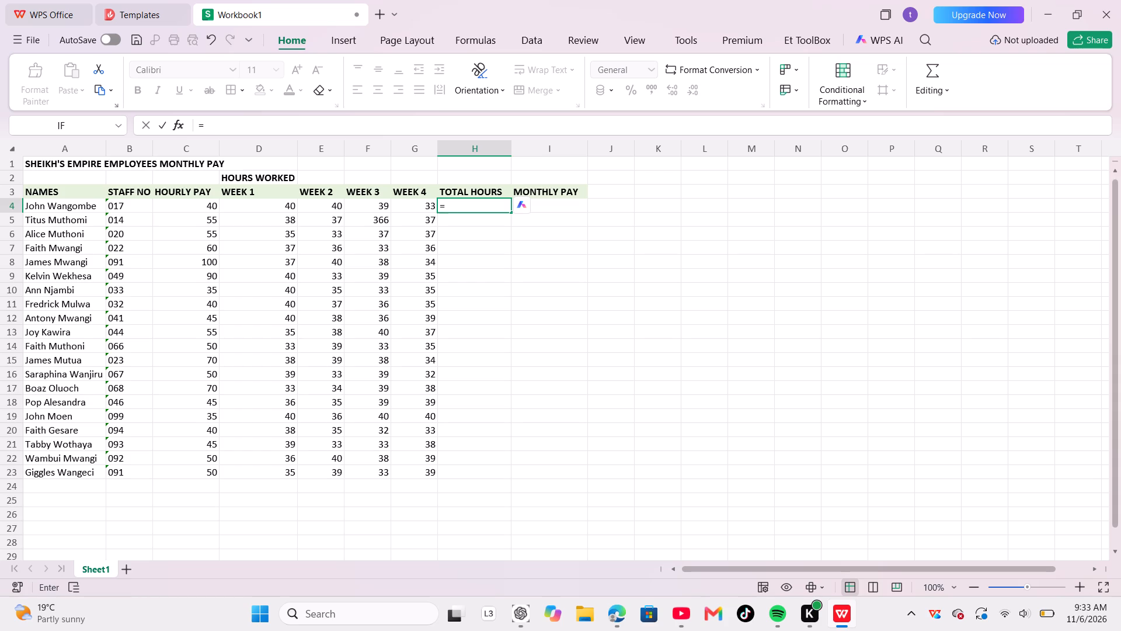
type("sum")
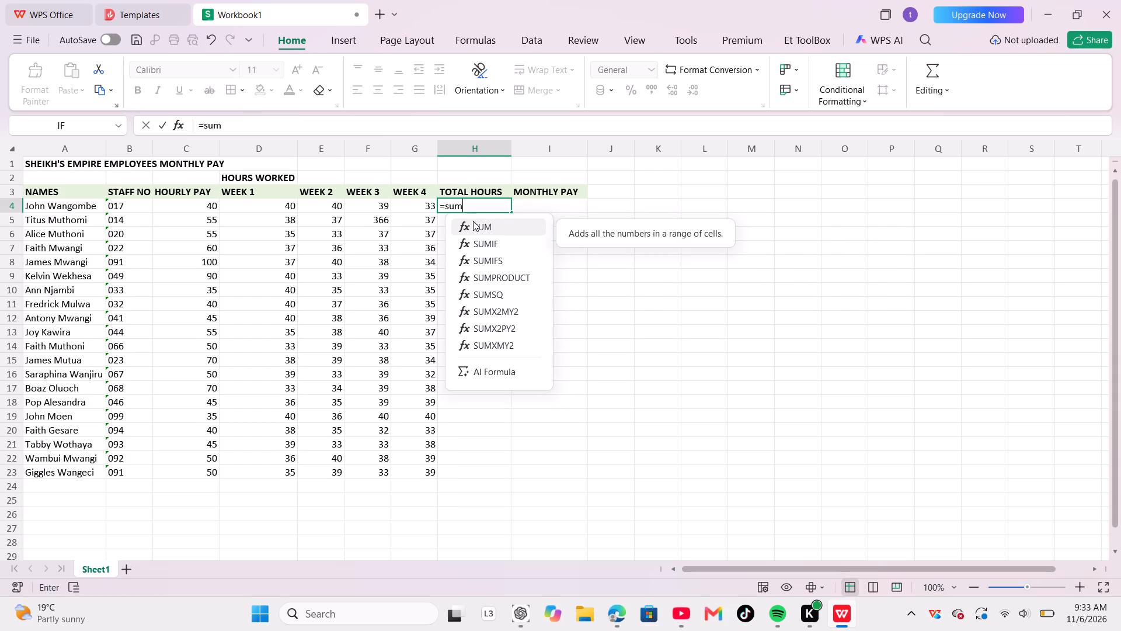
left_click(477, 223)
key("Return")
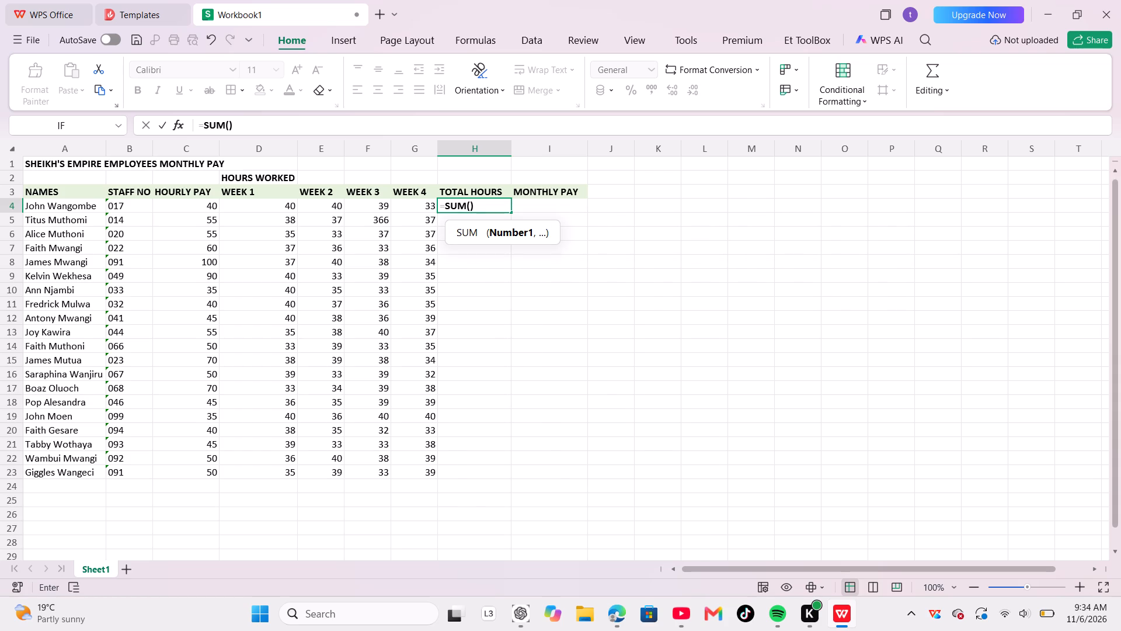
left_click_drag(263, 207, 409, 209)
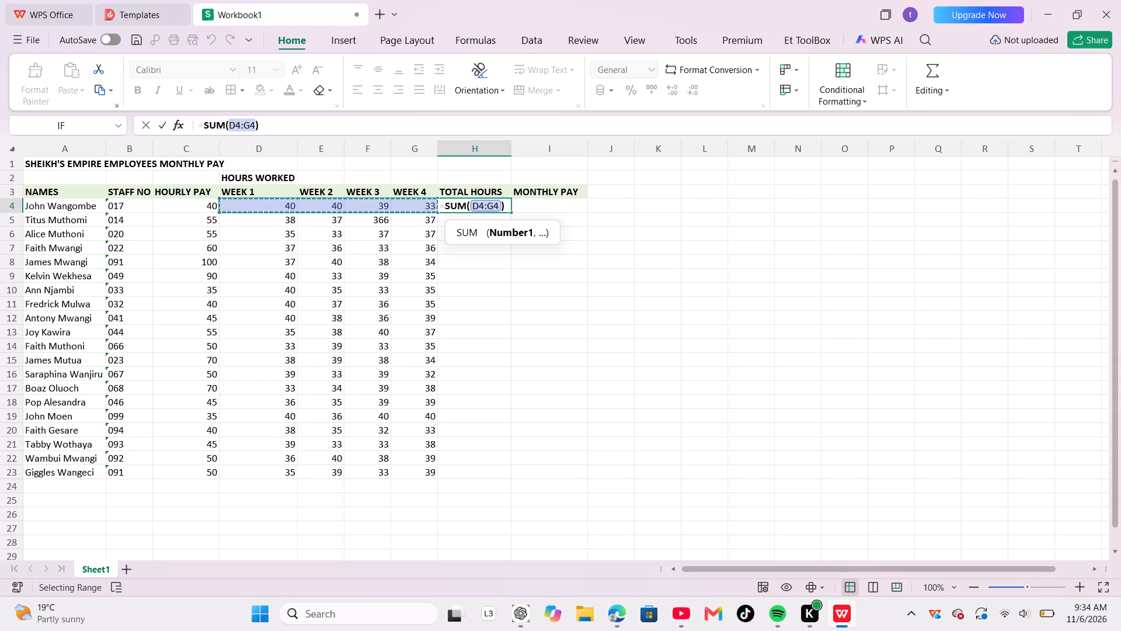
key("Return")
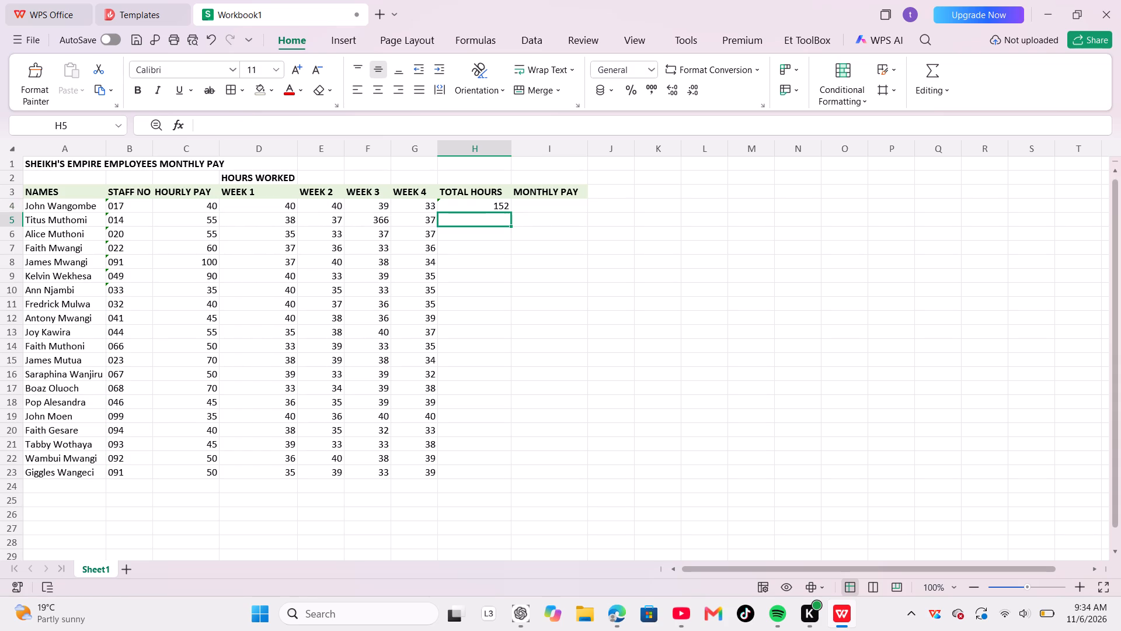
left_click(482, 202)
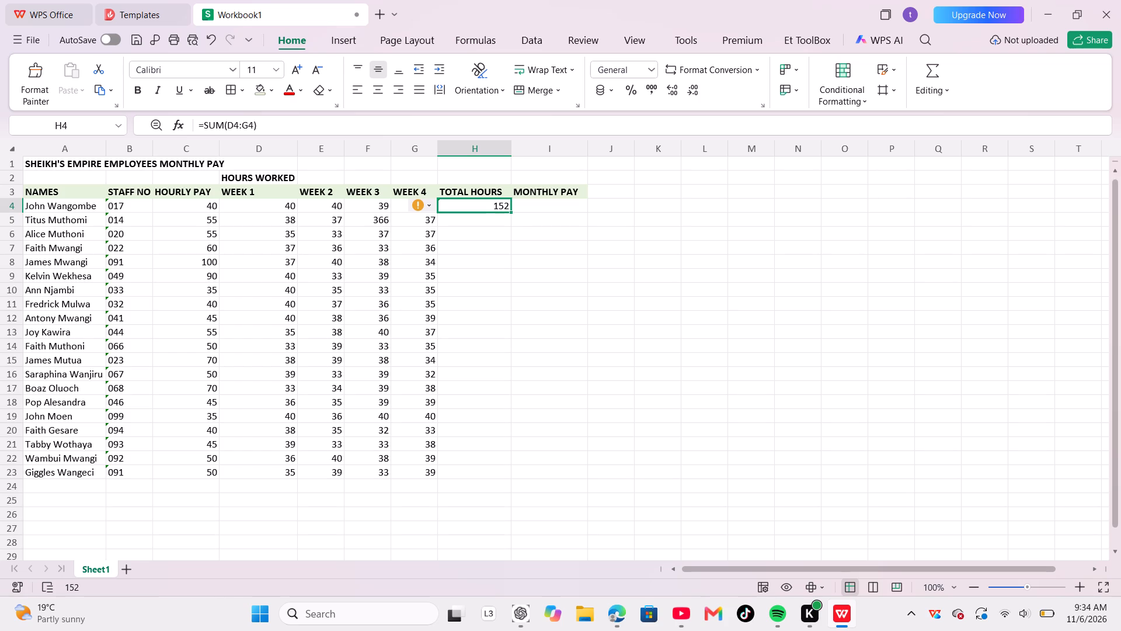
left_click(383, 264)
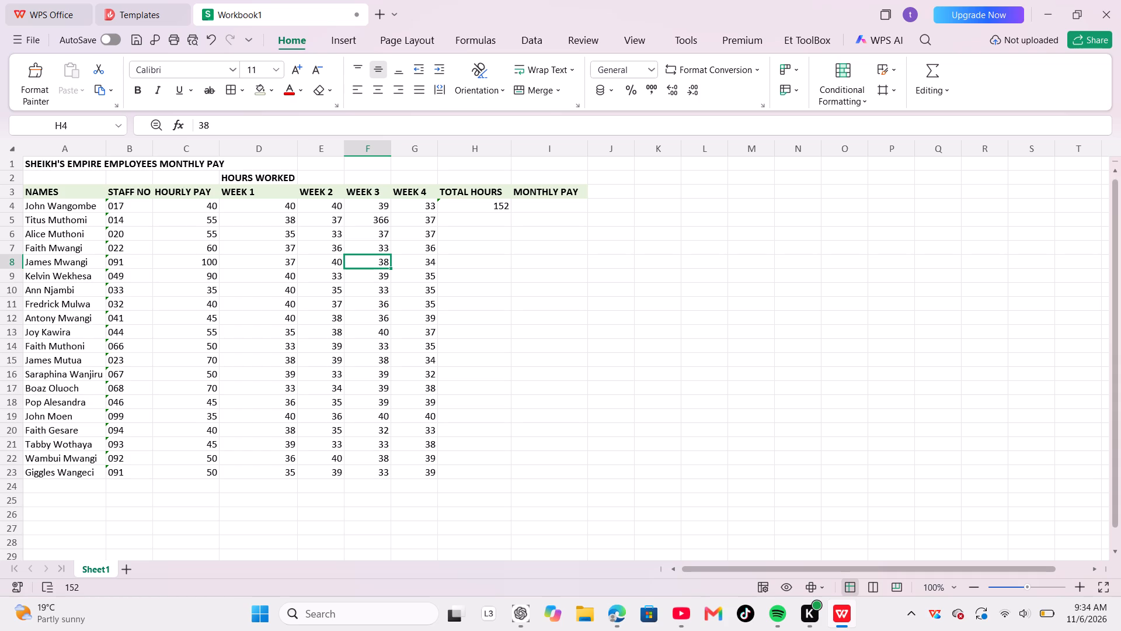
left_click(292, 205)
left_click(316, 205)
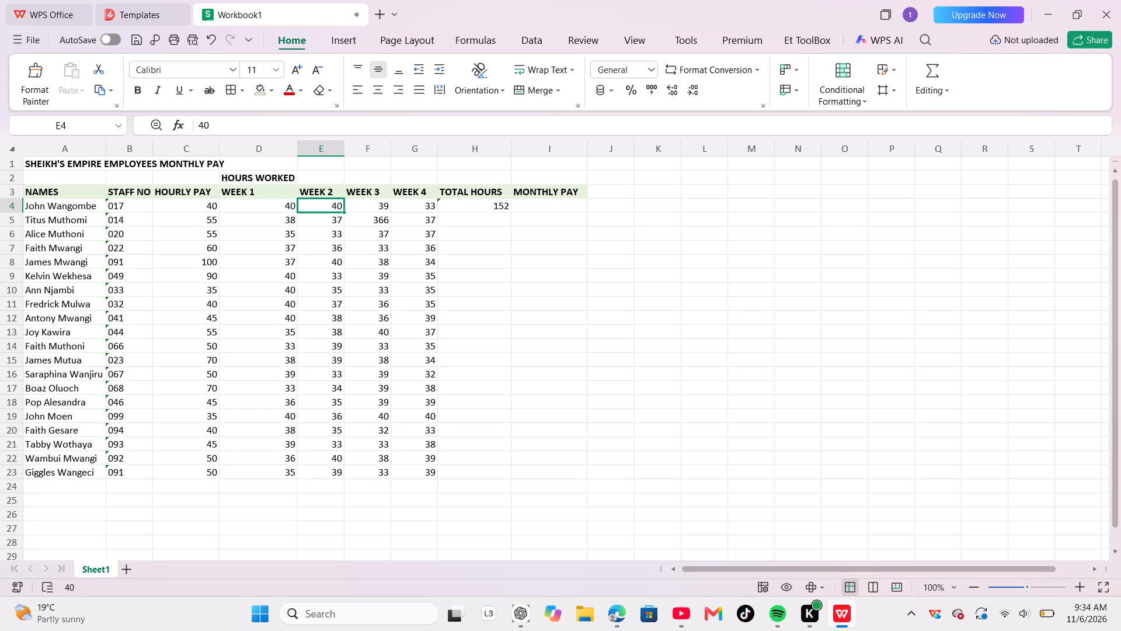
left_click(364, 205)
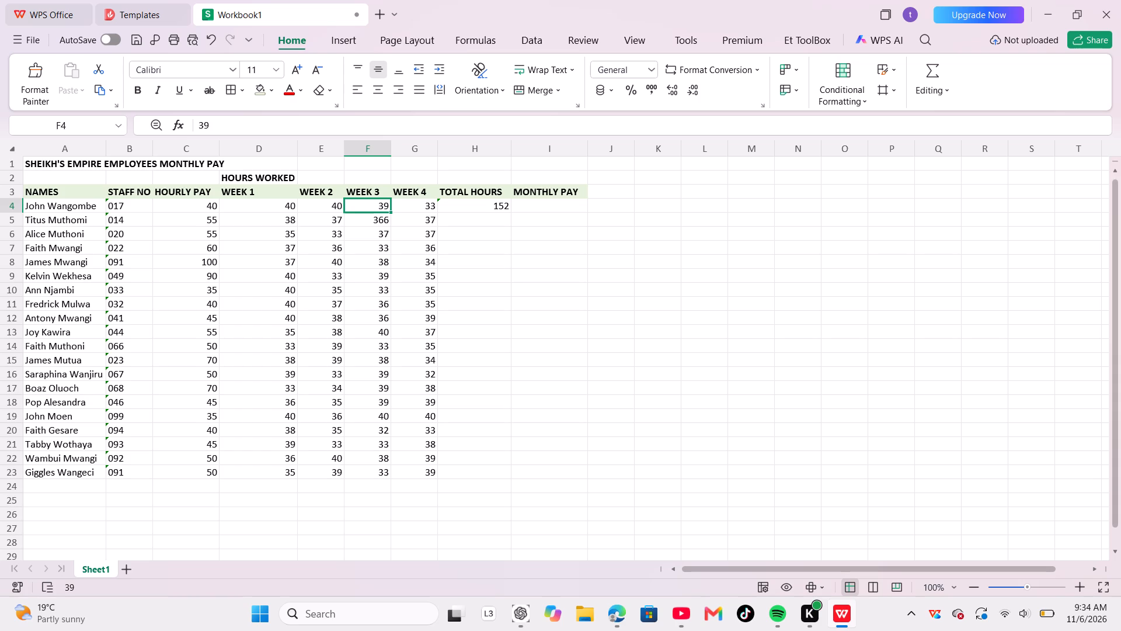
Copy the total hours formula from cell H4 down through H23 for all remaining employees.
left_click(478, 208)
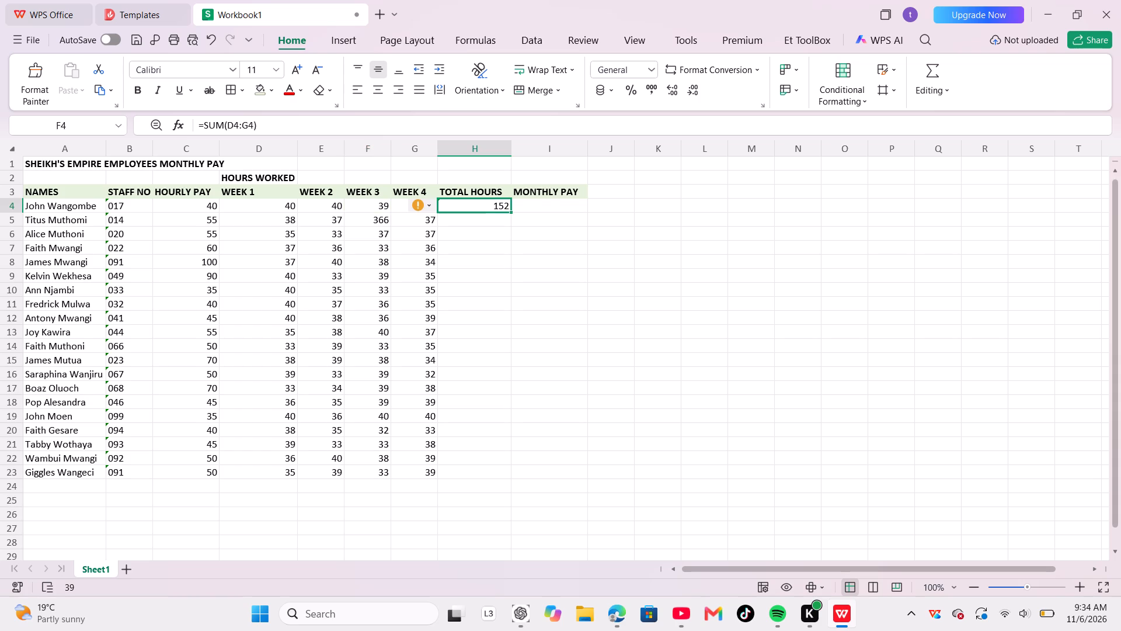
left_click_drag(512, 213, 507, 470)
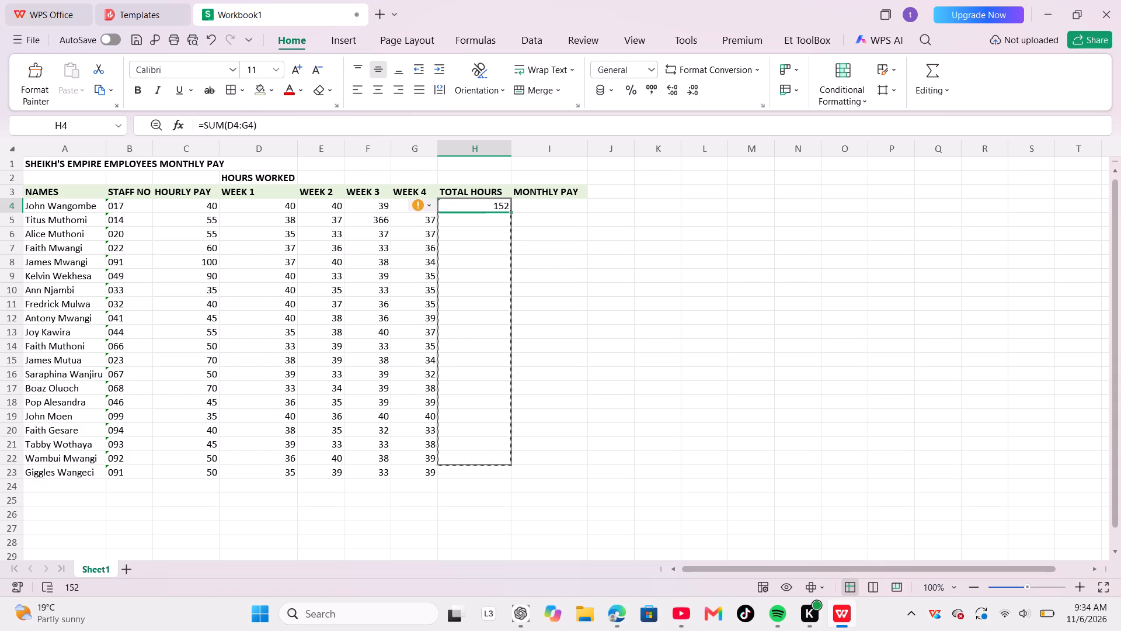
left_click_drag(507, 470, 507, 474)
left_click_drag(507, 474, 509, 474)
left_click(614, 422)
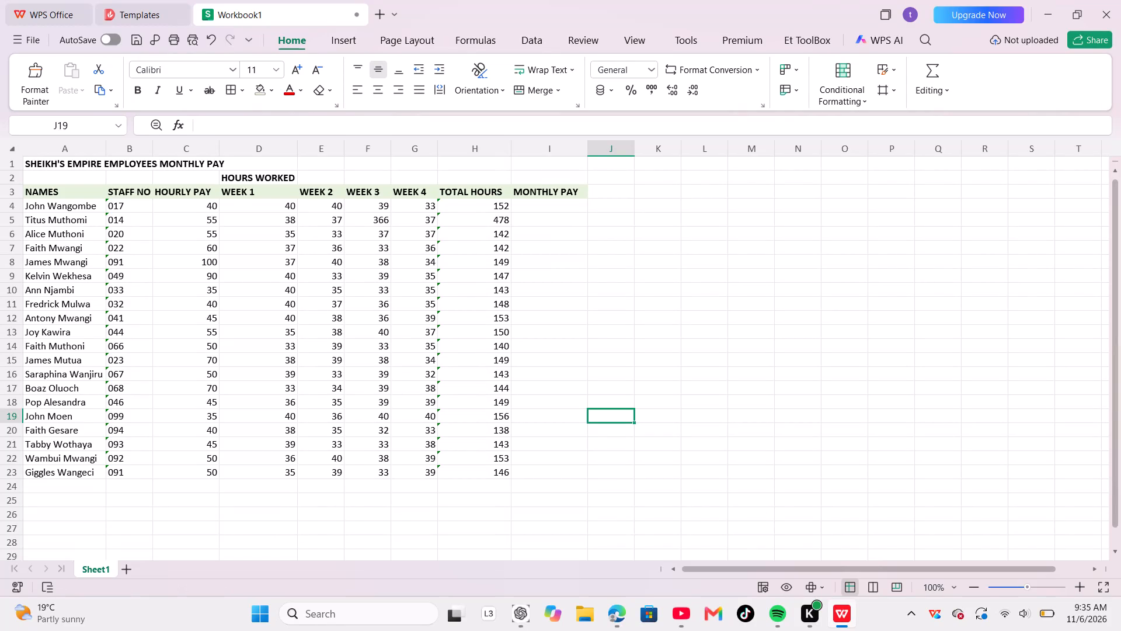
Calculate the first employee's monthly pay in cell I4 with the formula =C4*H4.
left_click(543, 204)
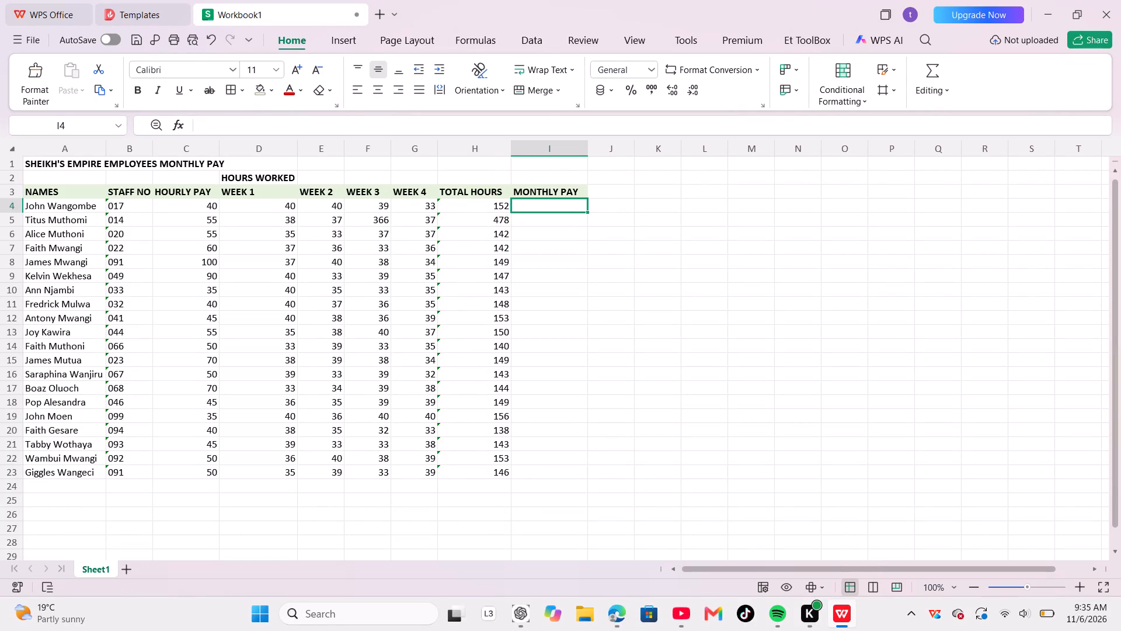
key("equal")
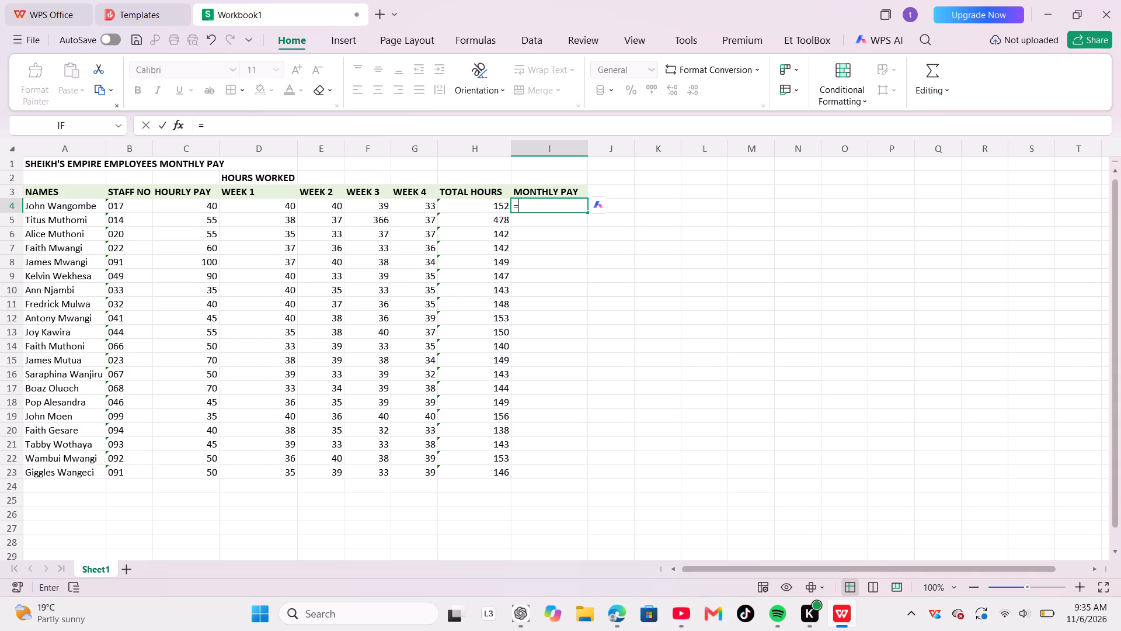
left_click(201, 205)
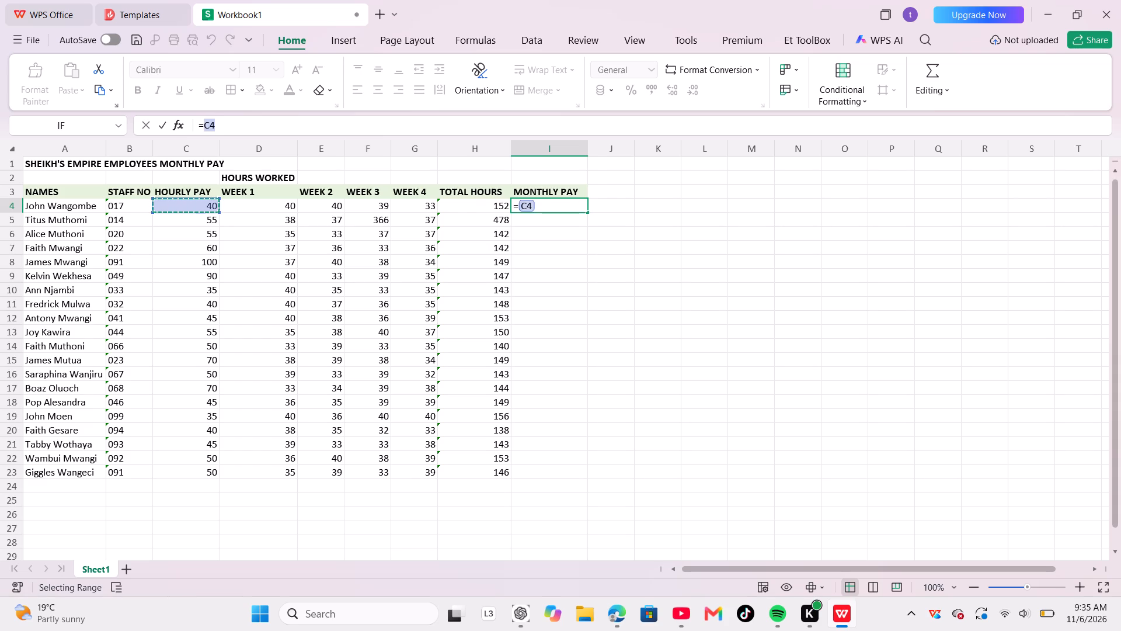
key("shift+asterisk")
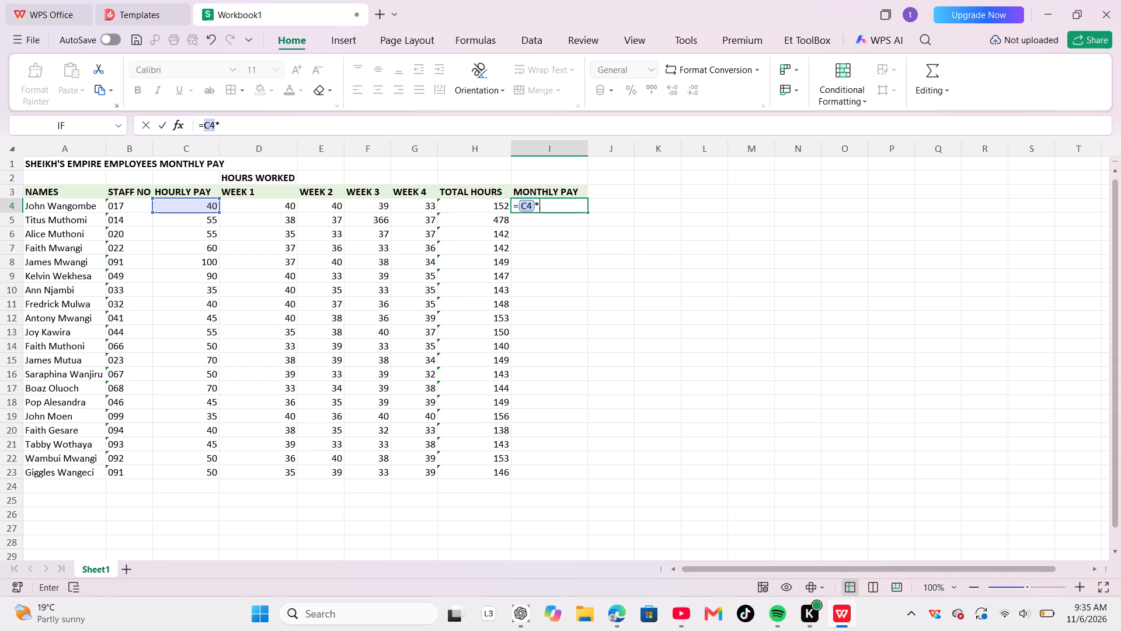
left_click(473, 206)
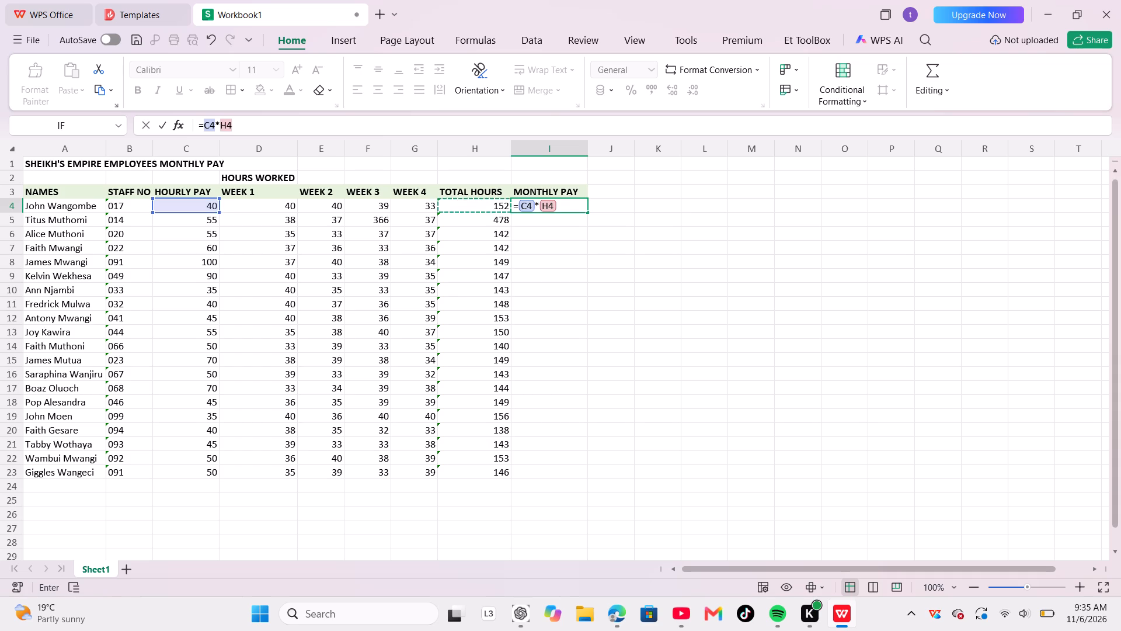
key("Return")
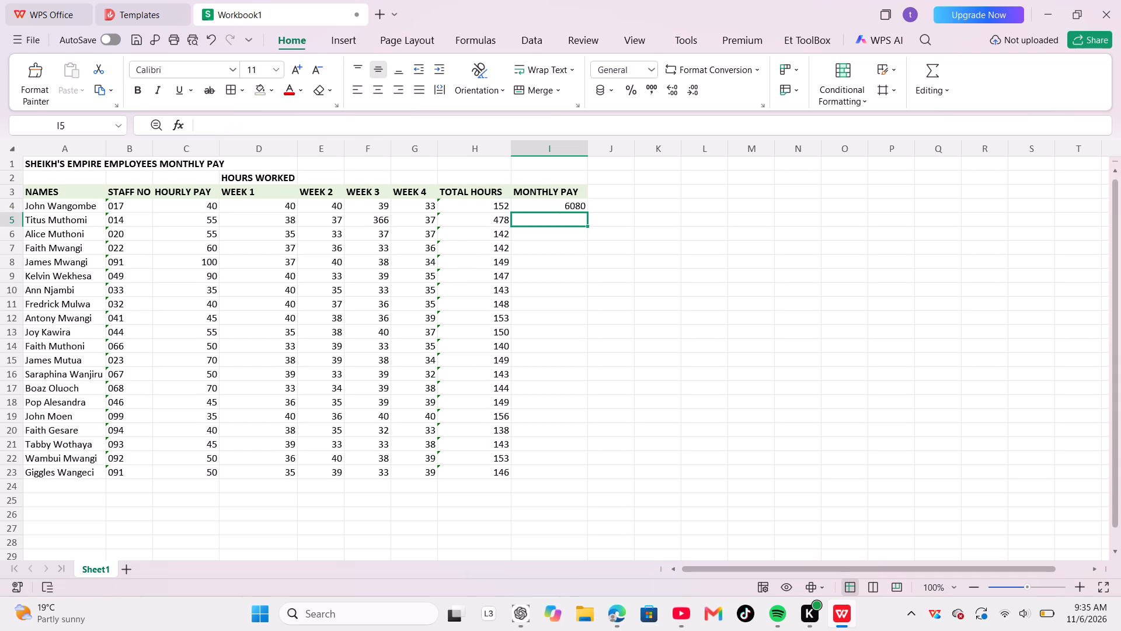
Copy the monthly pay formula from cell I4 down through I23 for all remaining employees.
left_click(552, 206)
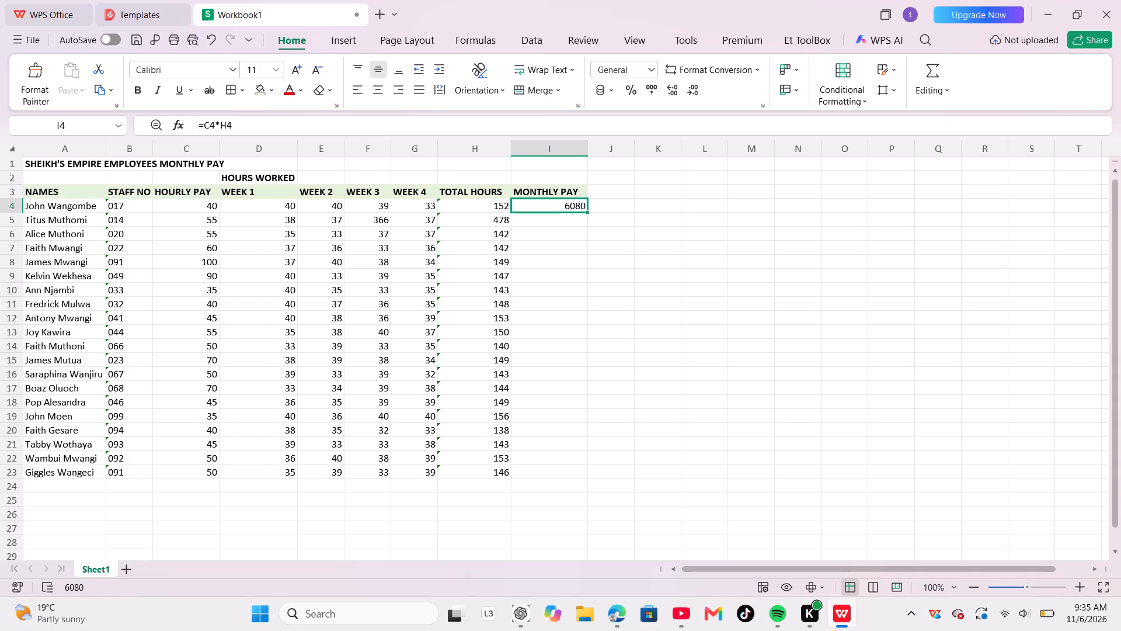
left_click_drag(589, 212, 588, 396)
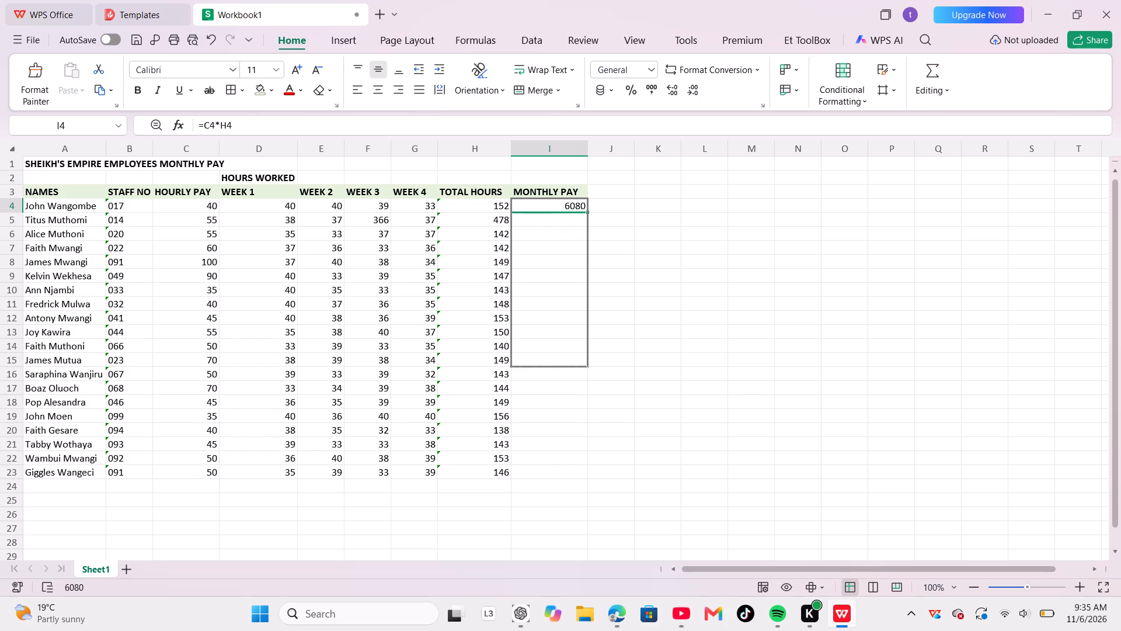
left_click_drag(588, 396, 586, 474)
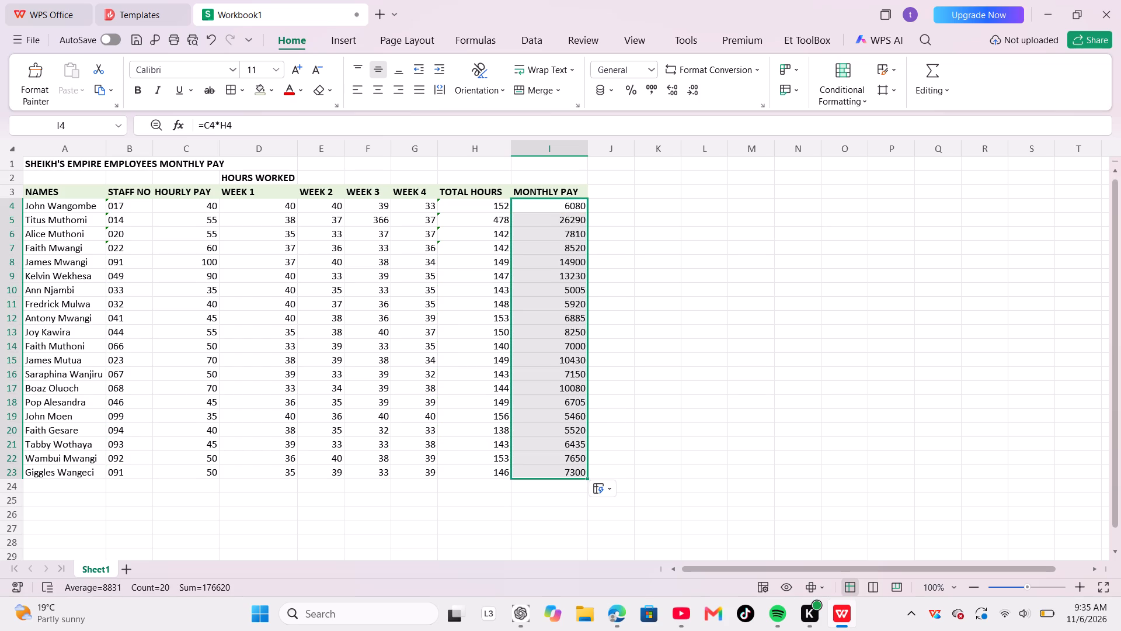
left_click(681, 280)
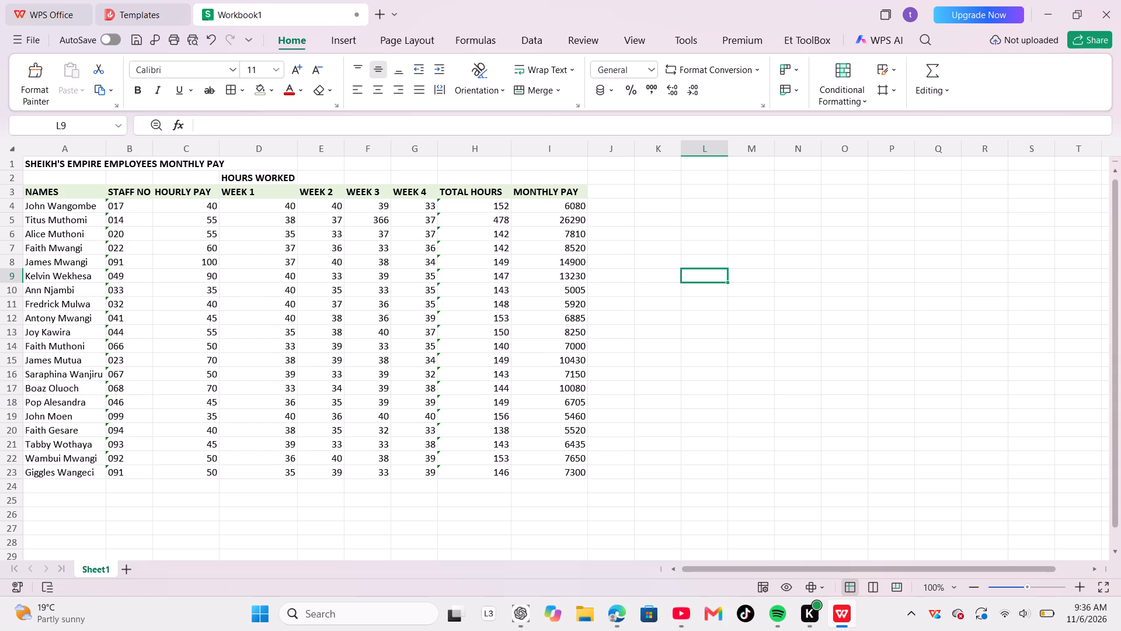
Add the label "Total sum" in cell A25 below the employee list and make it bold.
left_click(60, 499)
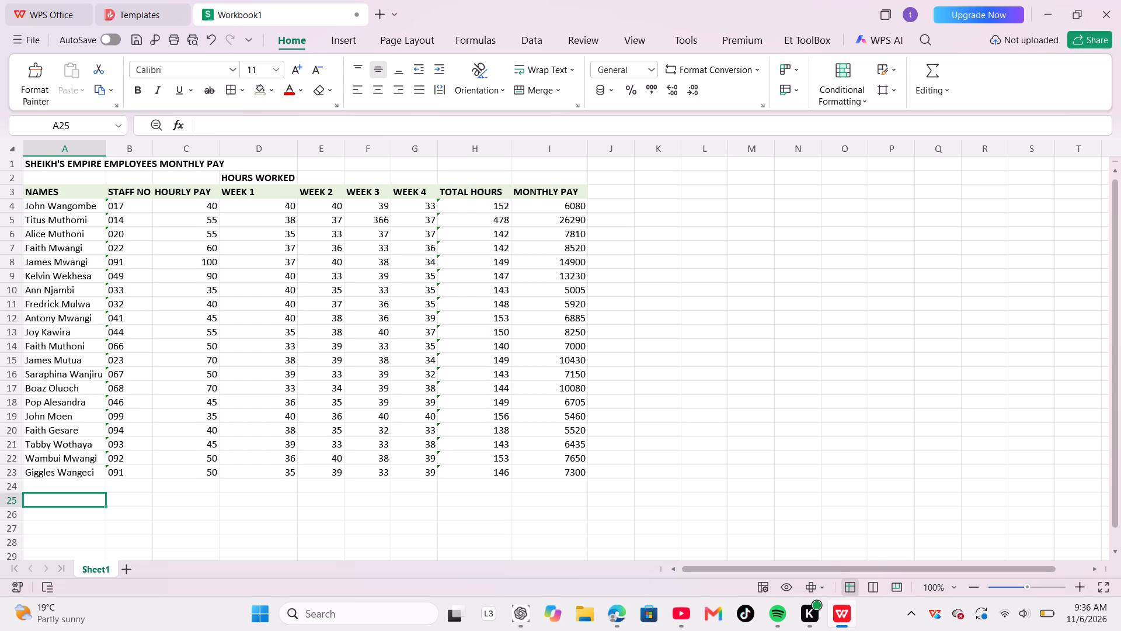
key("t")
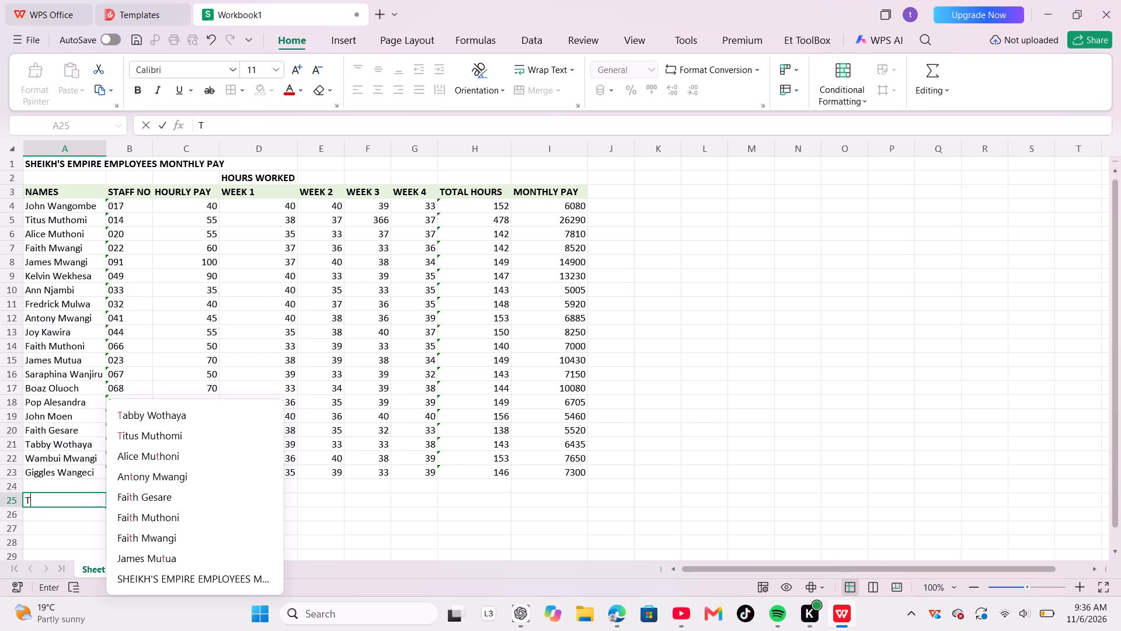
type("otal sum")
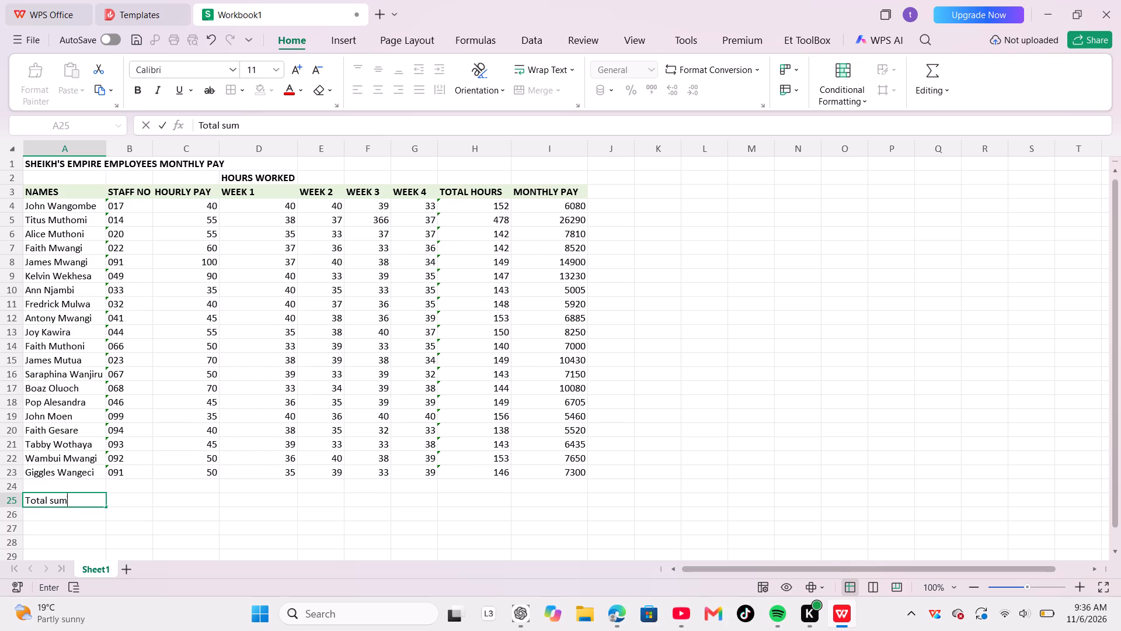
key("Return")
left_click(69, 498)
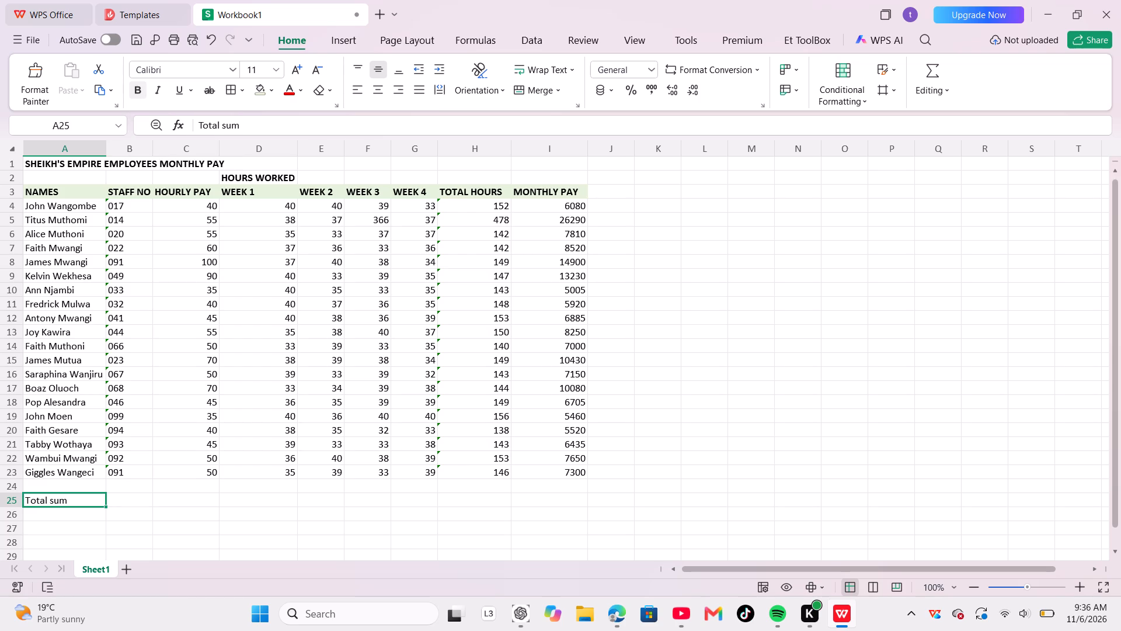
left_click(145, 86)
Shade the total row from A25 to I25 with the same light green fill as the header row.
left_click(126, 508)
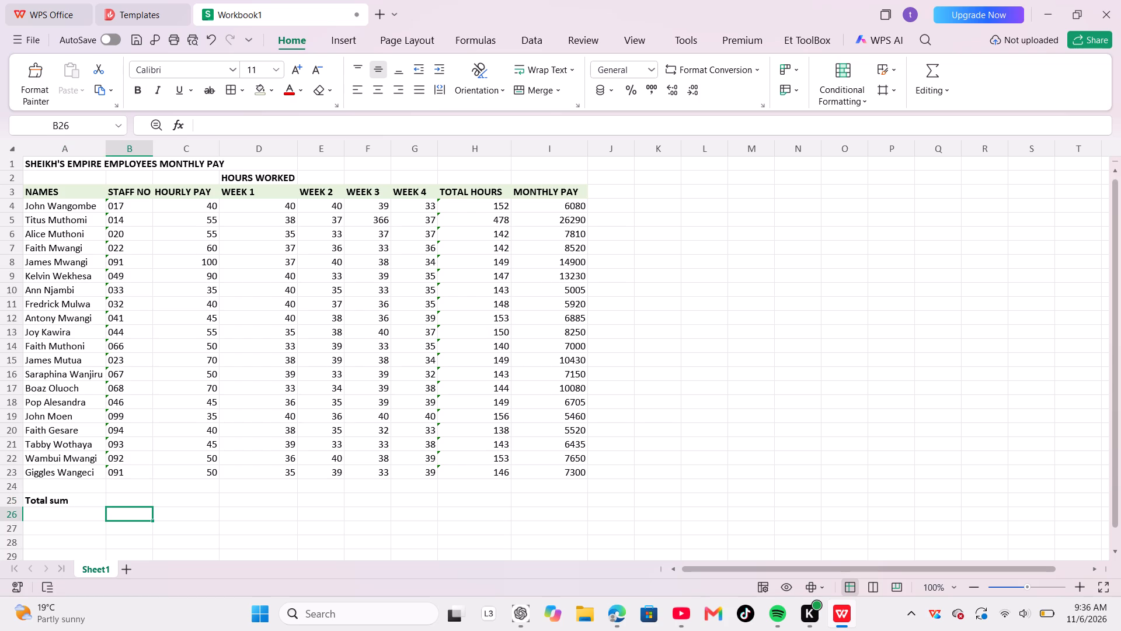
left_click_drag(97, 499, 338, 497)
scroll(113, 501, "right", 1)
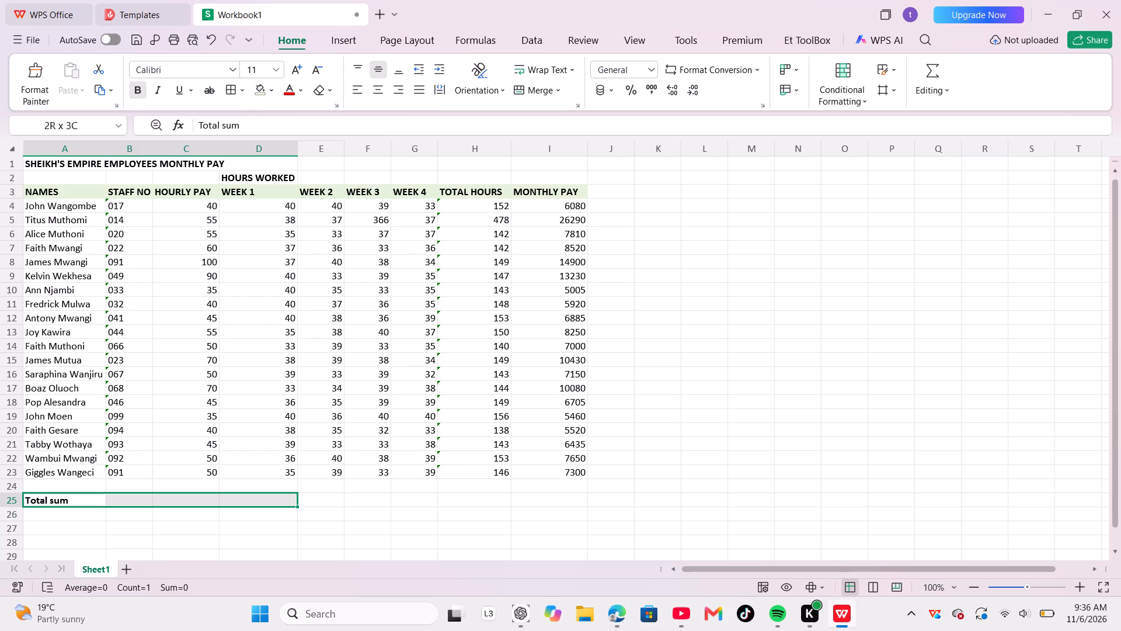
scroll(338, 497, "right", 1)
left_click_drag(338, 497, 546, 498)
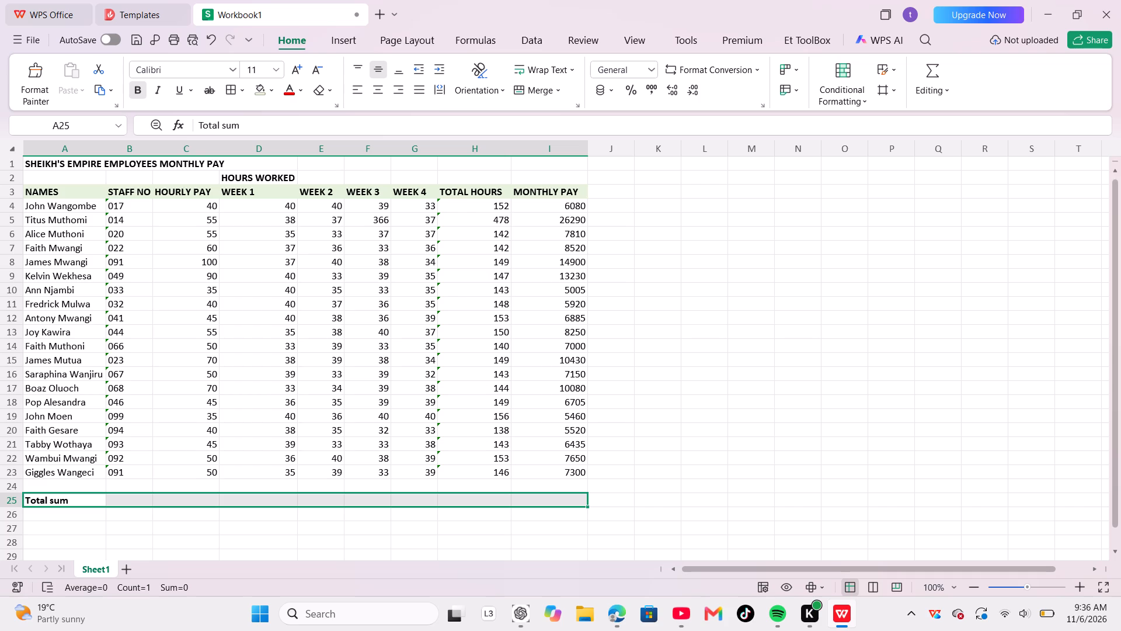
left_click(271, 85)
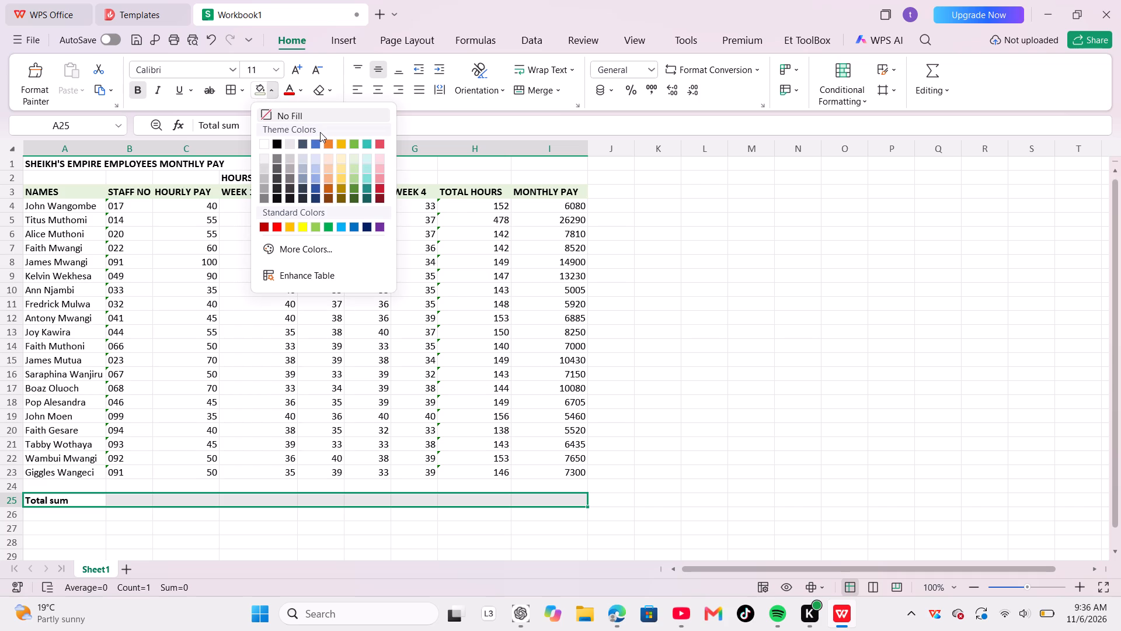
left_click(260, 91)
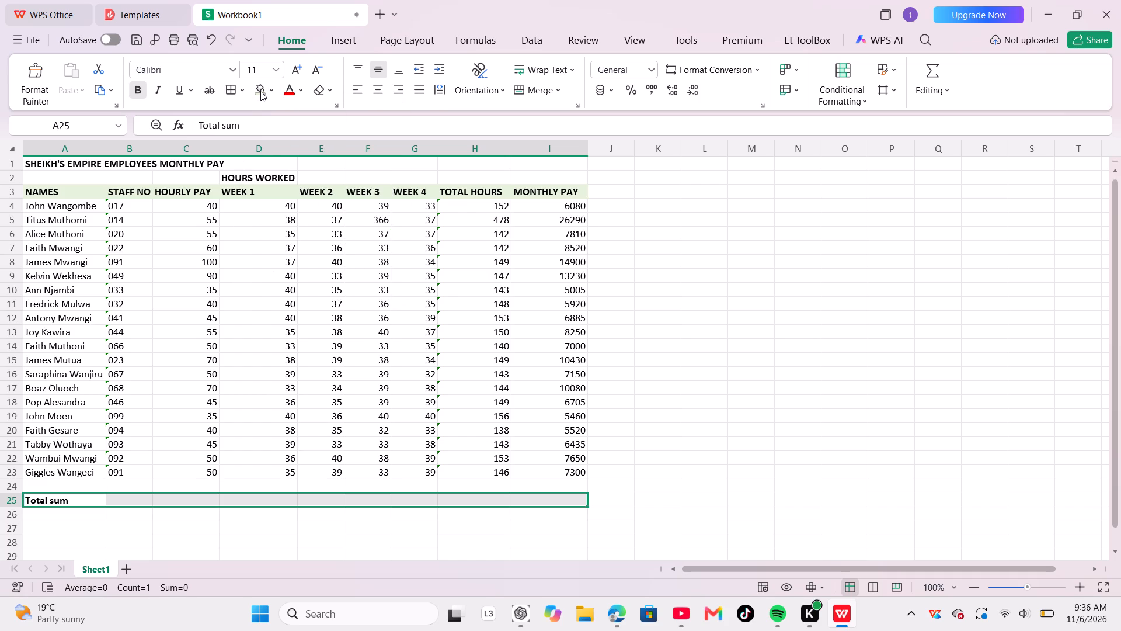
left_click(260, 91)
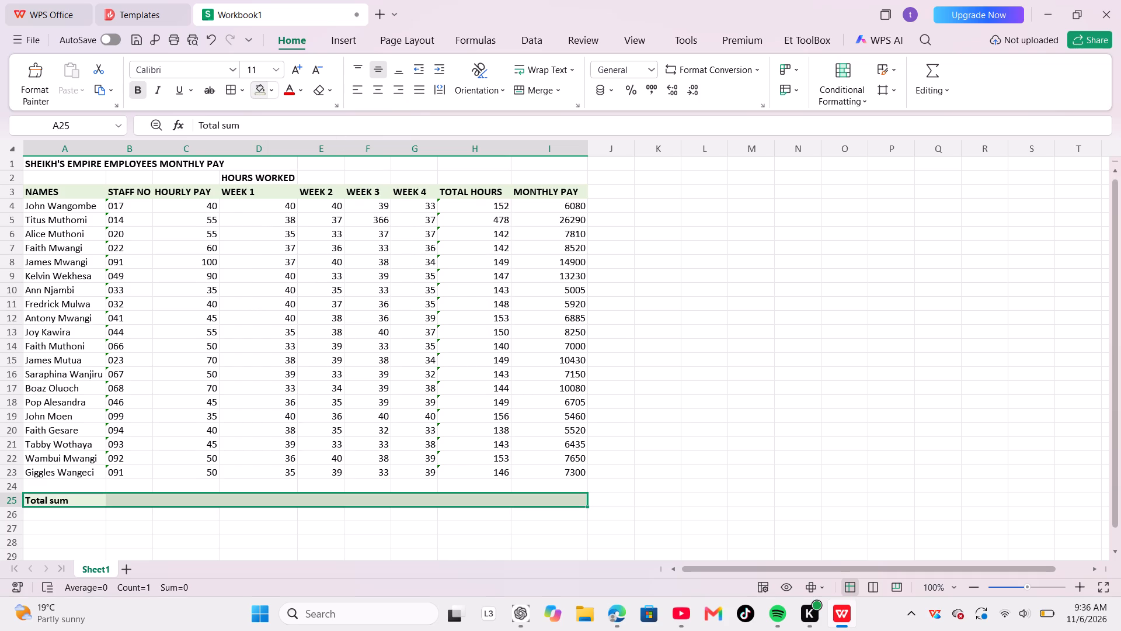
left_click(688, 212)
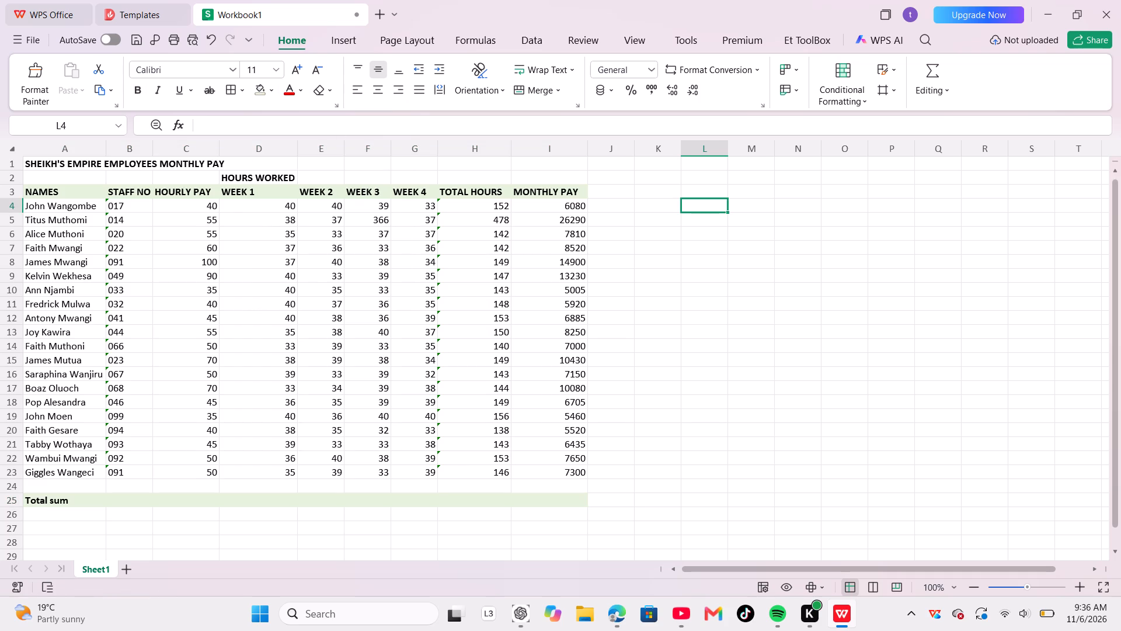
Total the monthly pay of all employees in cell I25 with the formula =SUM(I4:I23).
left_click(545, 499)
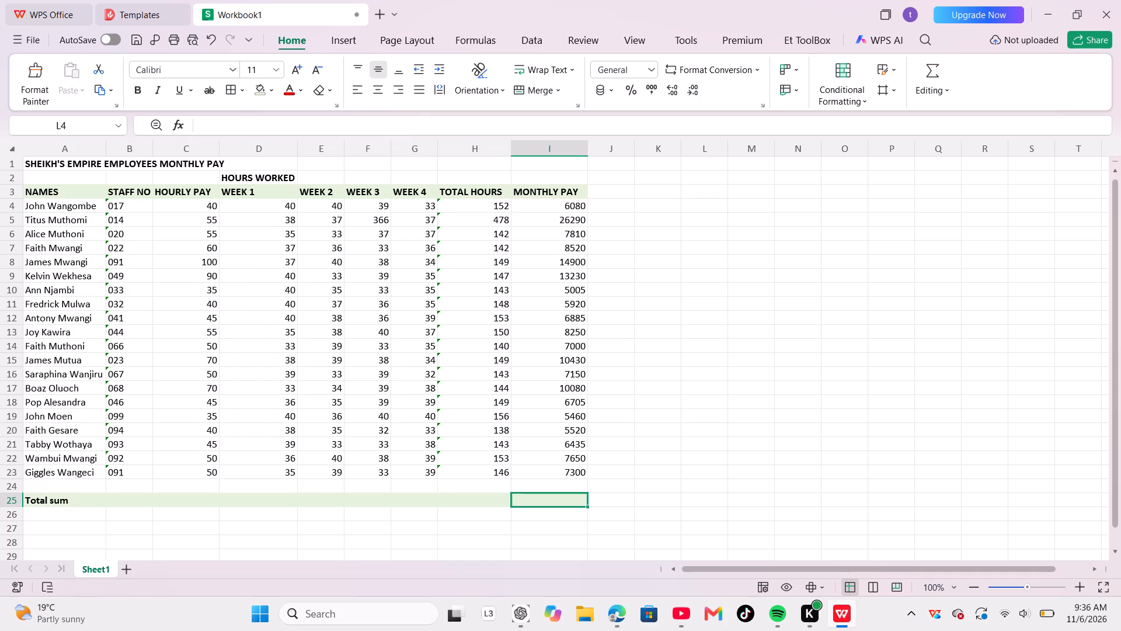
key("equal")
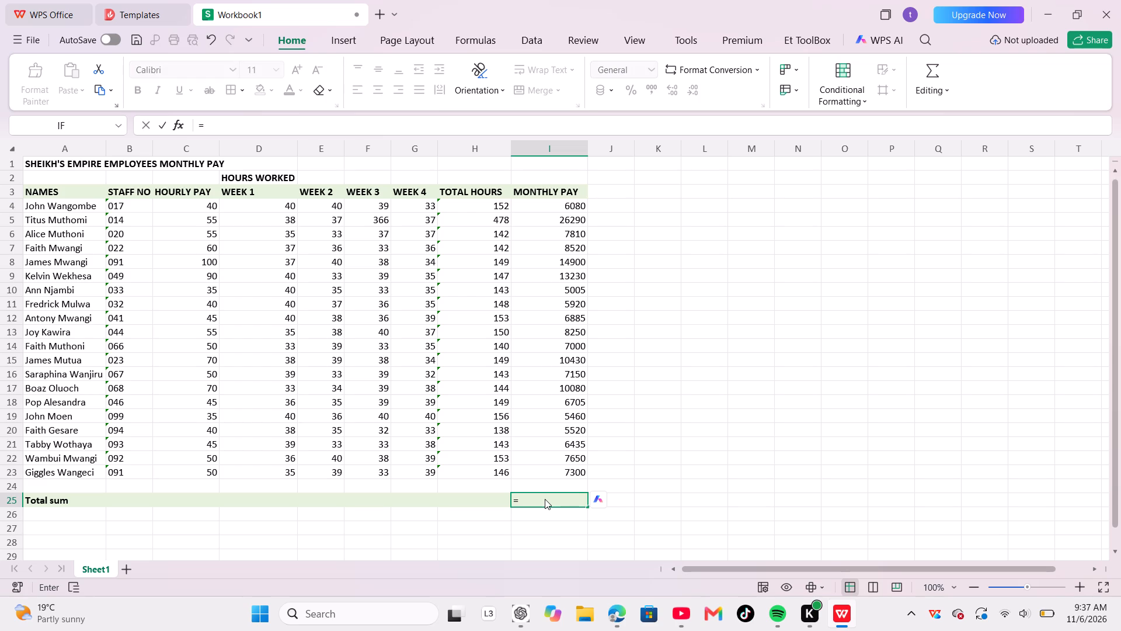
type("sum")
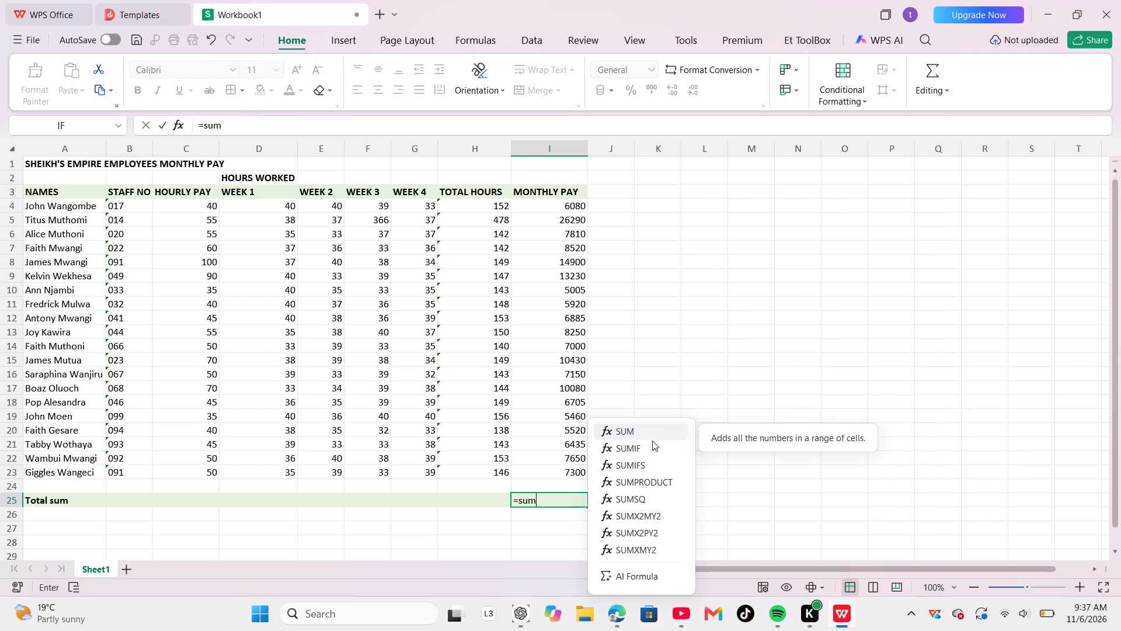
key("Return")
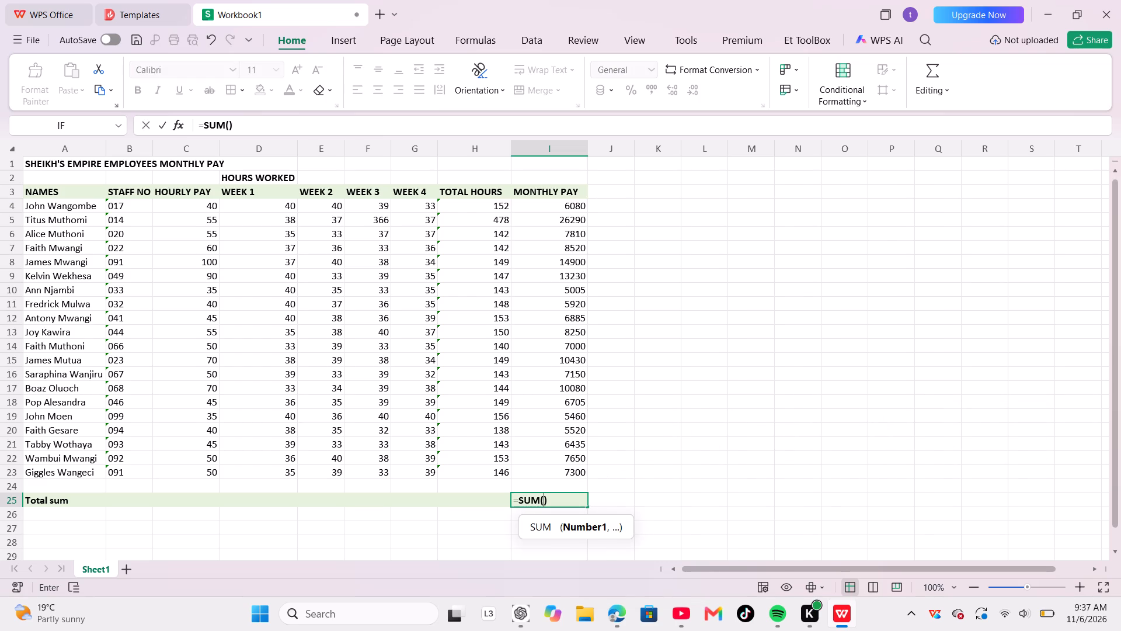
left_click_drag(532, 204, 547, 305)
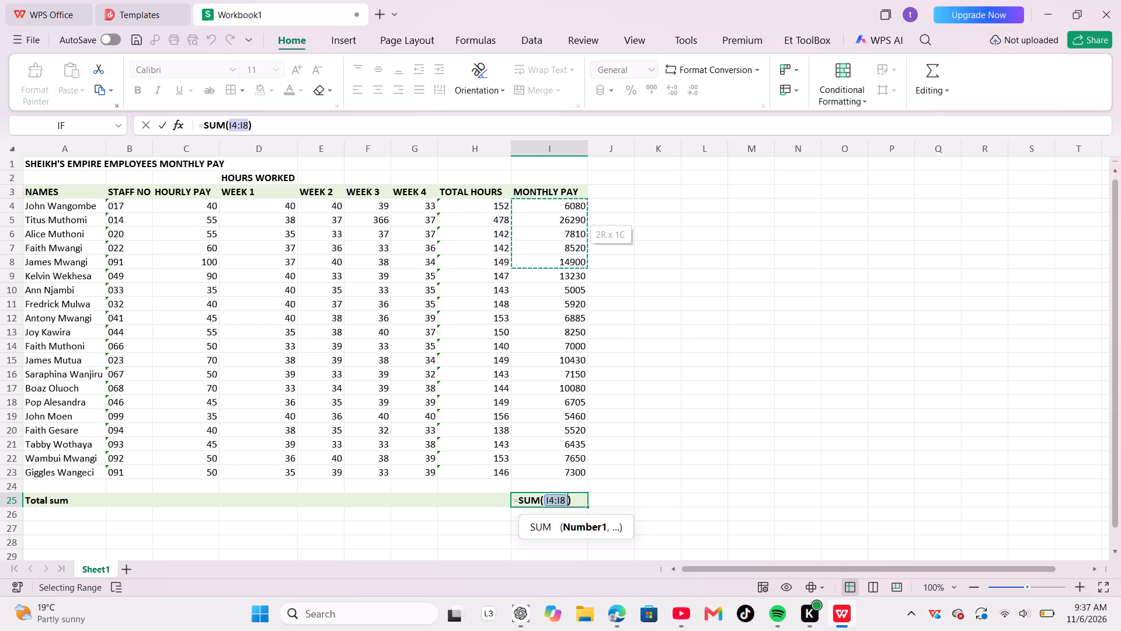
left_click_drag(547, 305, 549, 468)
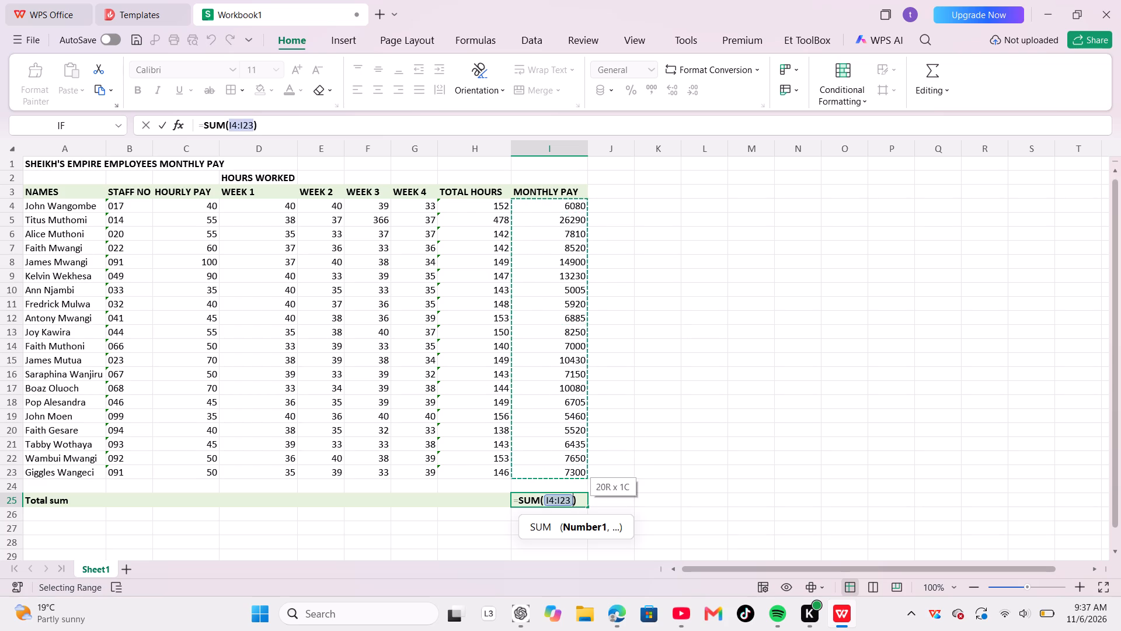
left_click_drag(549, 468, 548, 469)
key("Return")
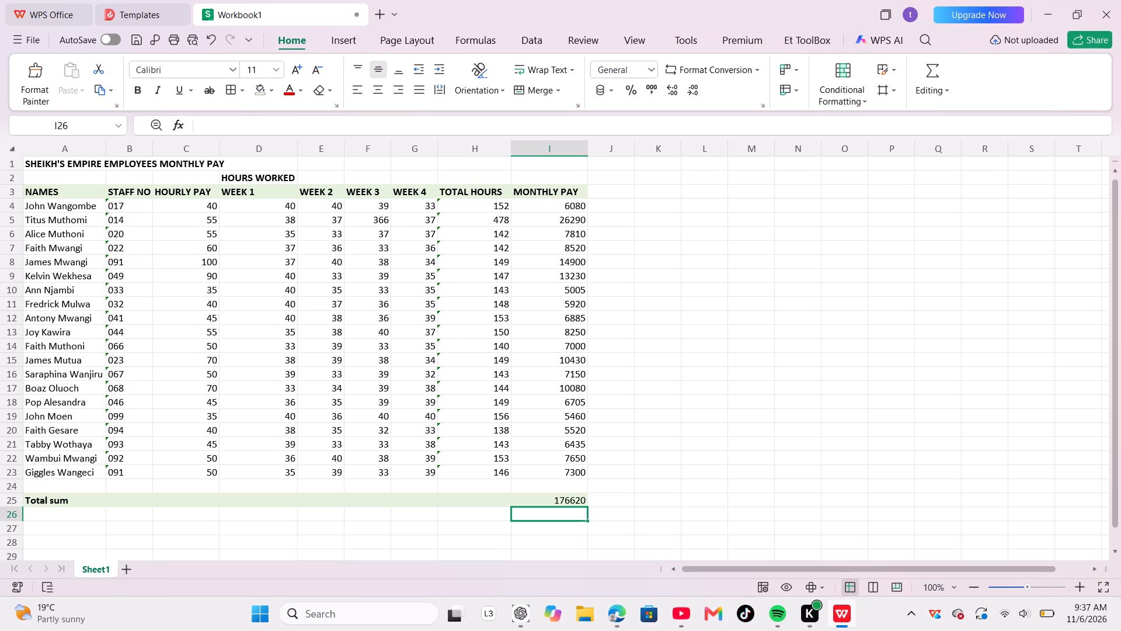
Add a dollar sign to the hourly pay header in C3 so it reads "HOURLY PAY $".
left_click(204, 190)
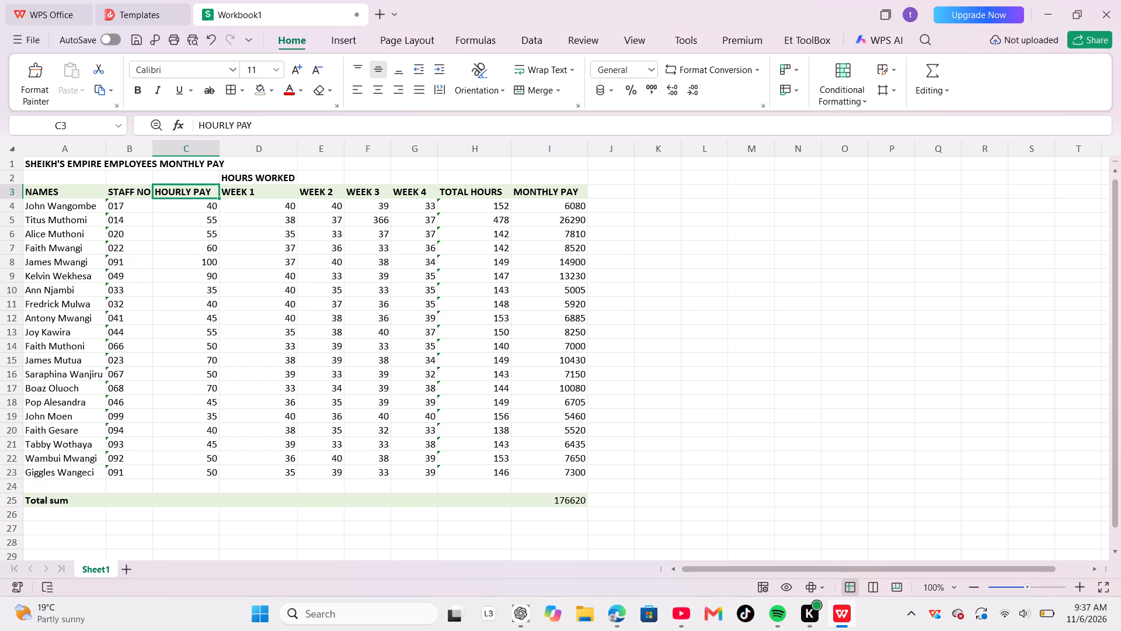
left_click(275, 126)
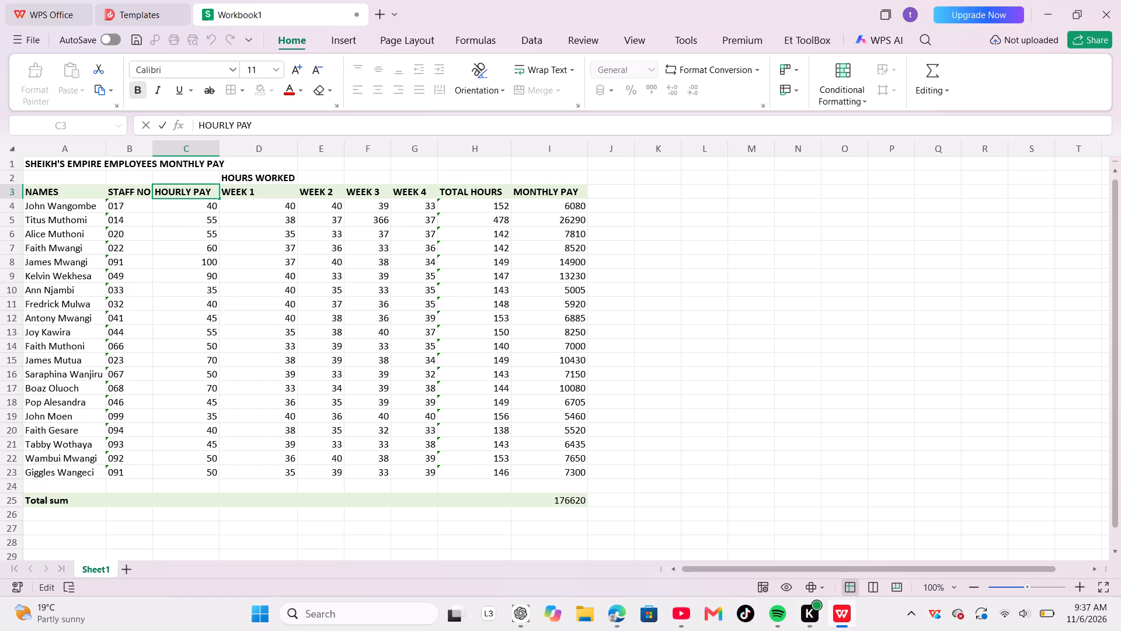
key("space")
key("shift+dollar")
key("Return")
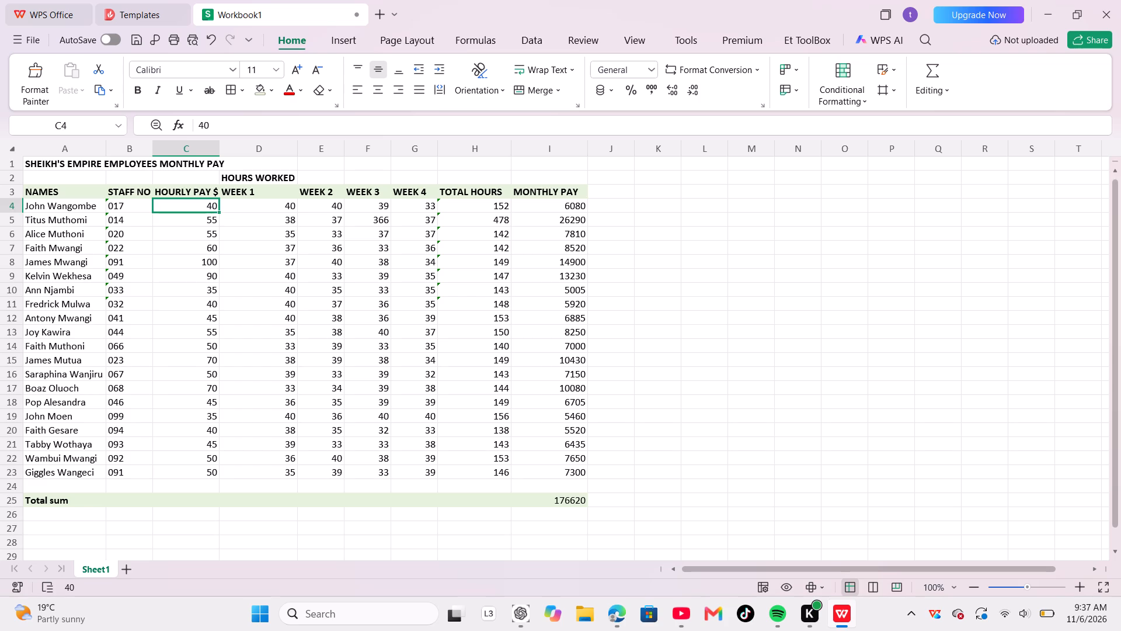
Add a dollar sign to the monthly pay header in I3 so it reads "MONTHLY PAY $".
left_click(565, 193)
left_click(275, 127)
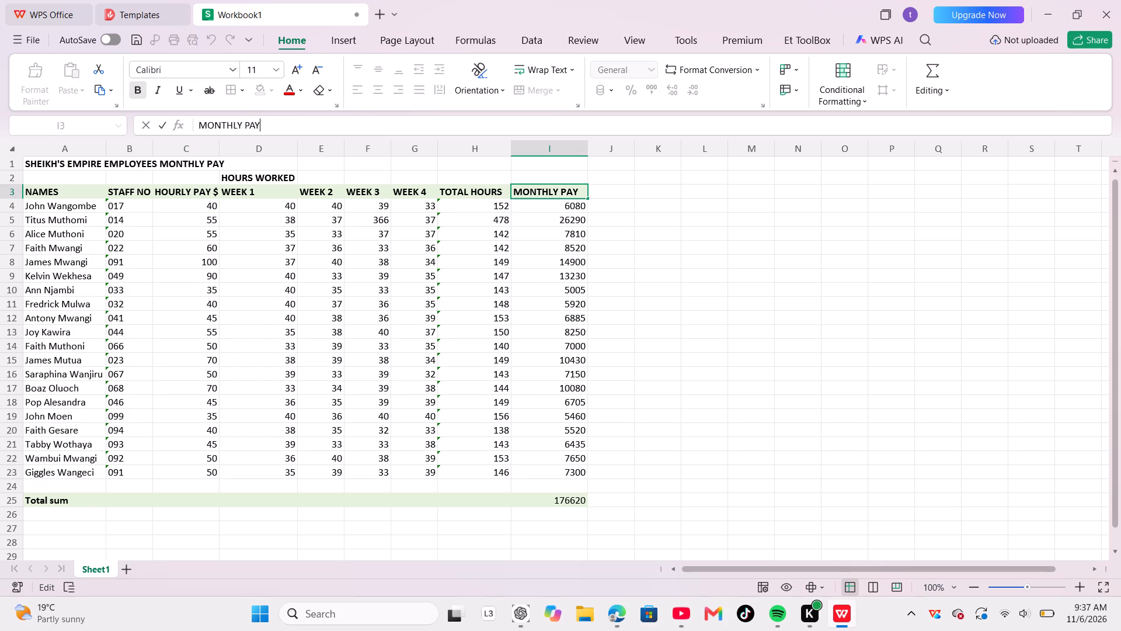
key("space")
key("shift+dollar")
key("Return")
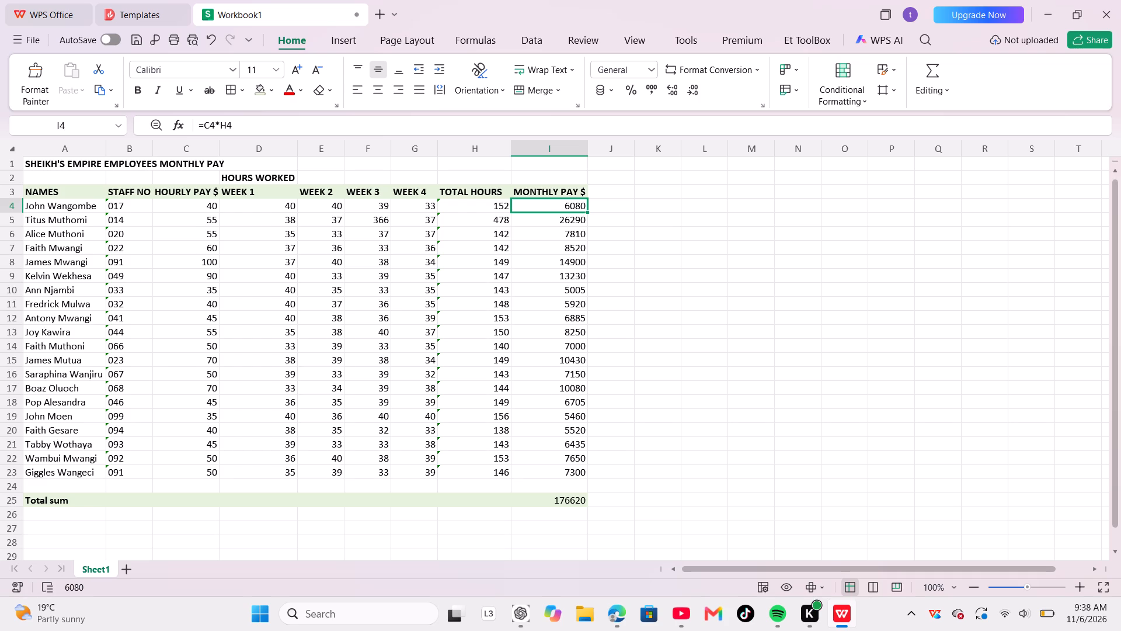
left_click(656, 296)
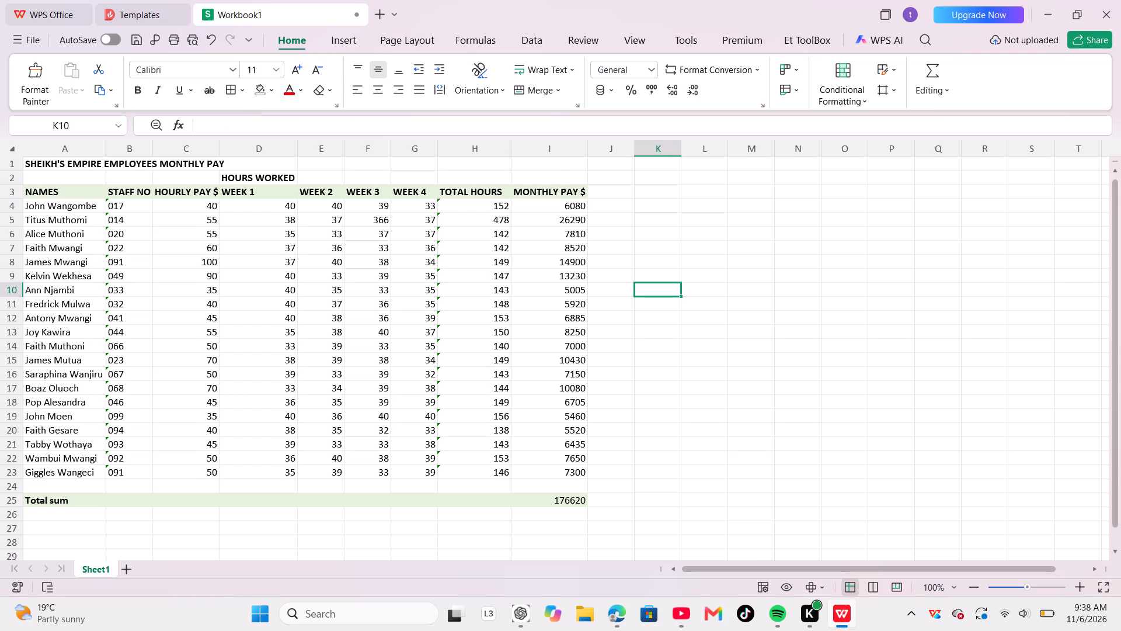
Enter the label "Maximum employee pay" in cell A27, below the total sum row.
scroll(566, 369, "down", 2)
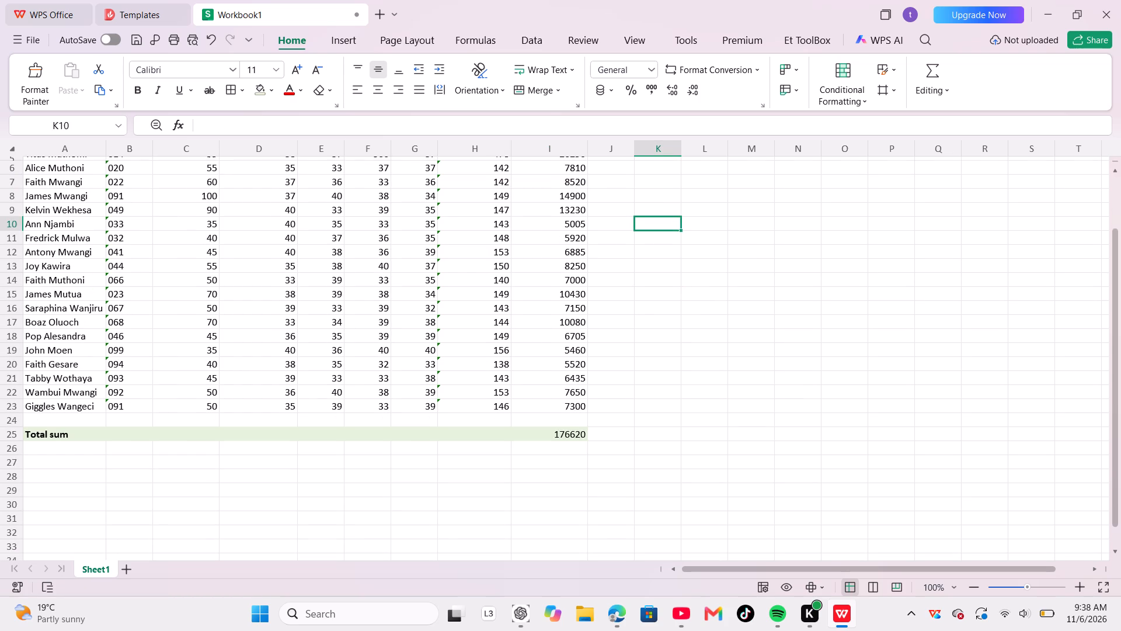
left_click(67, 464)
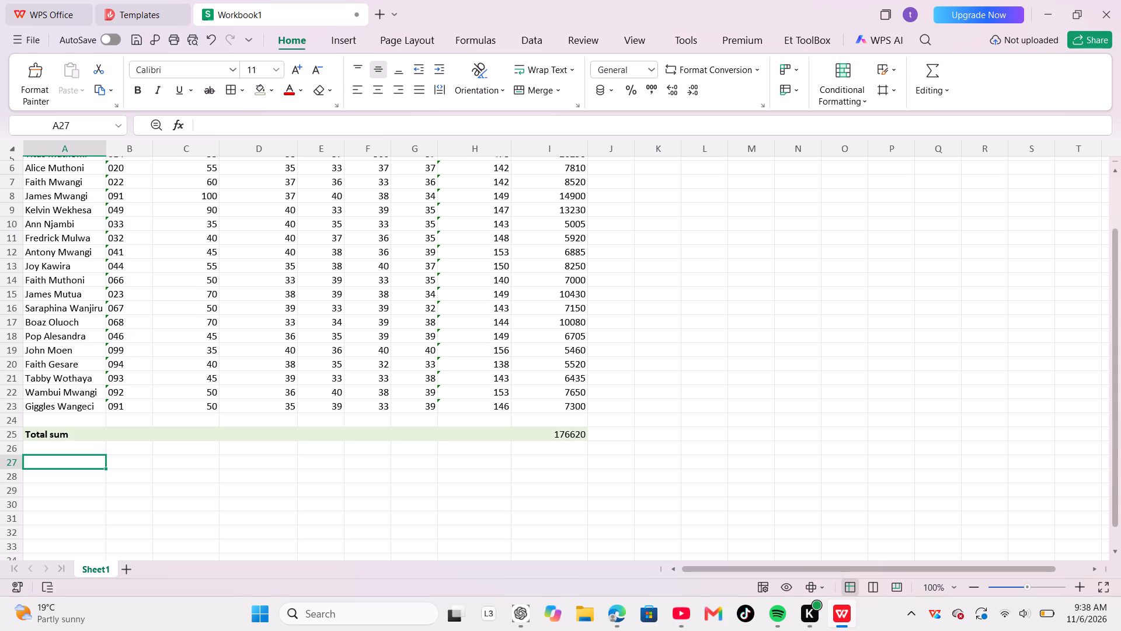
key("m")
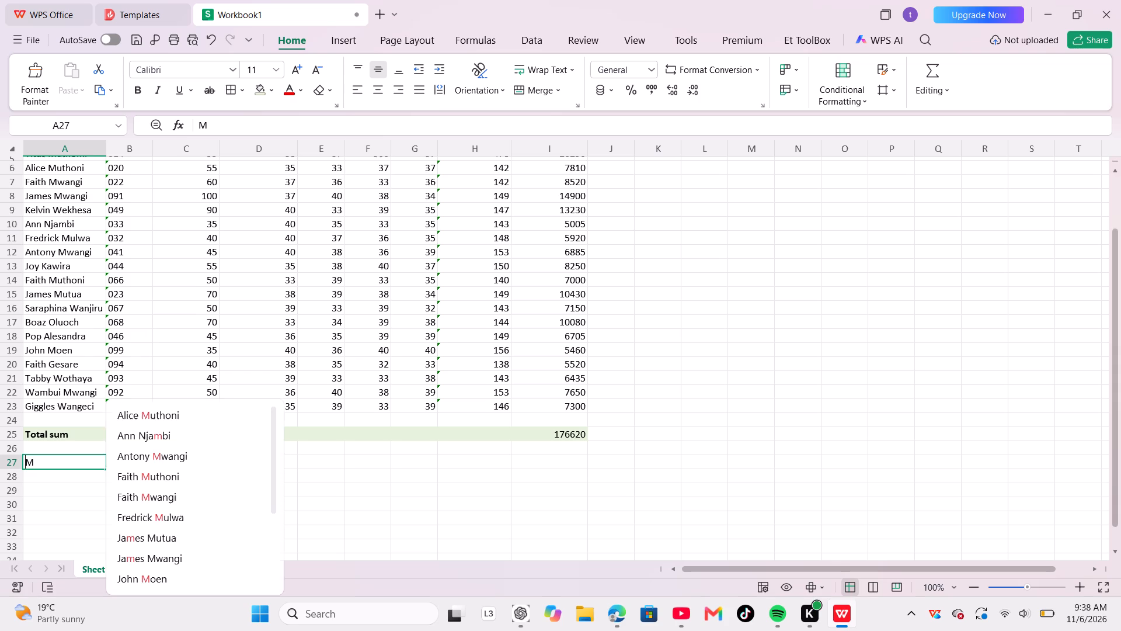
key("a")
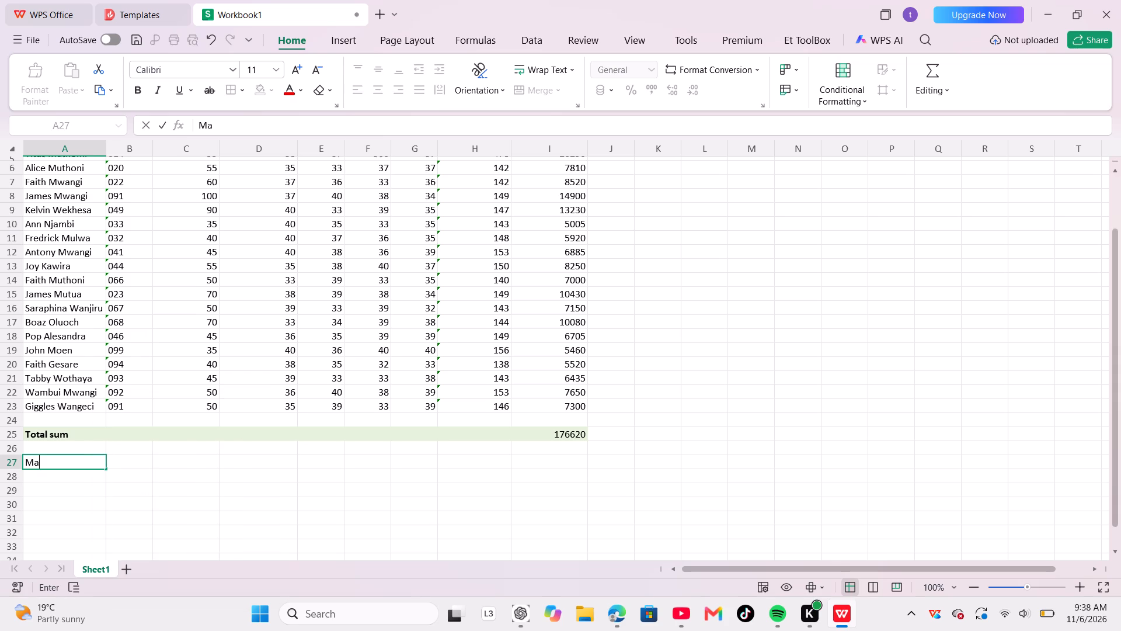
type("ximum")
key("space")
type("employee")
key("space")
type("pay")
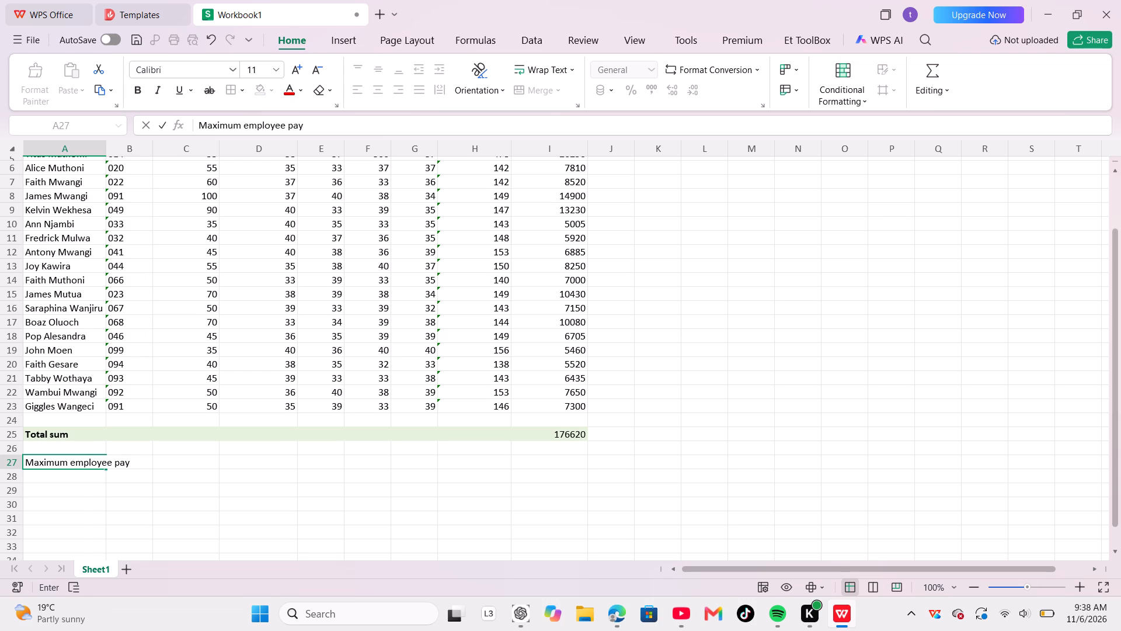
key("Return")
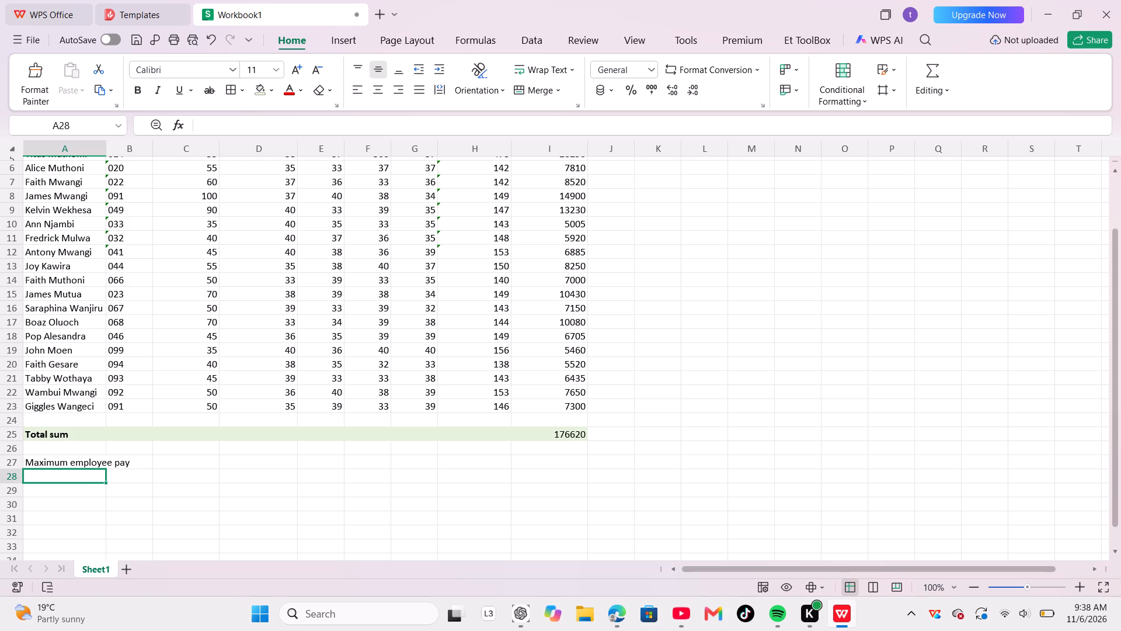
Enter the labels "Average employee pay" in A28 and "Minimum employee pay" in A29.
key("a")
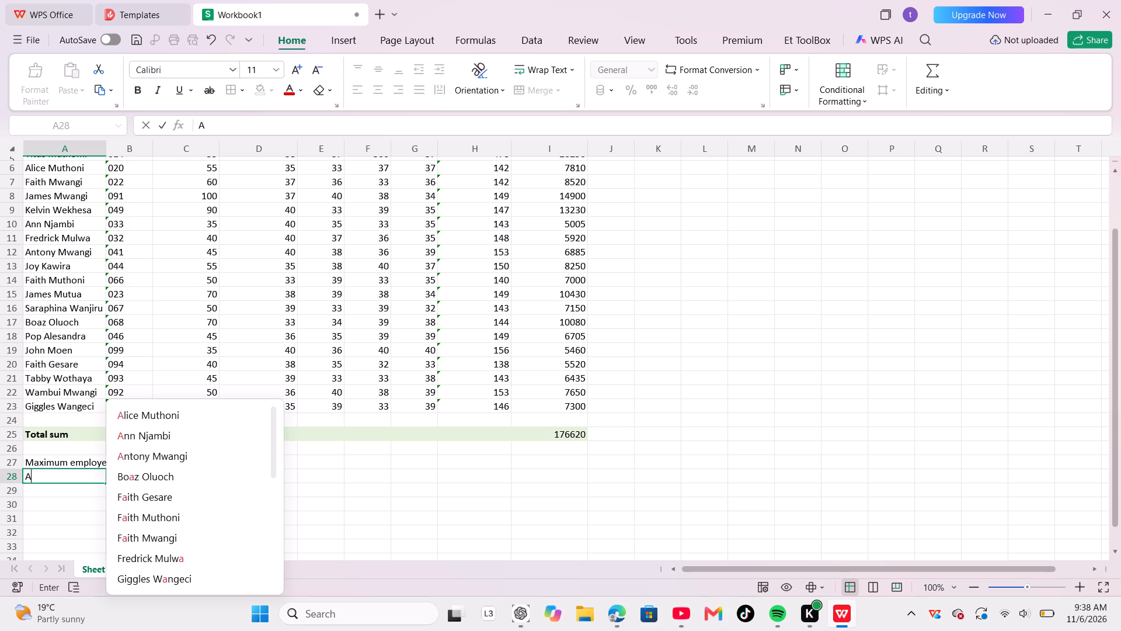
type("ver")
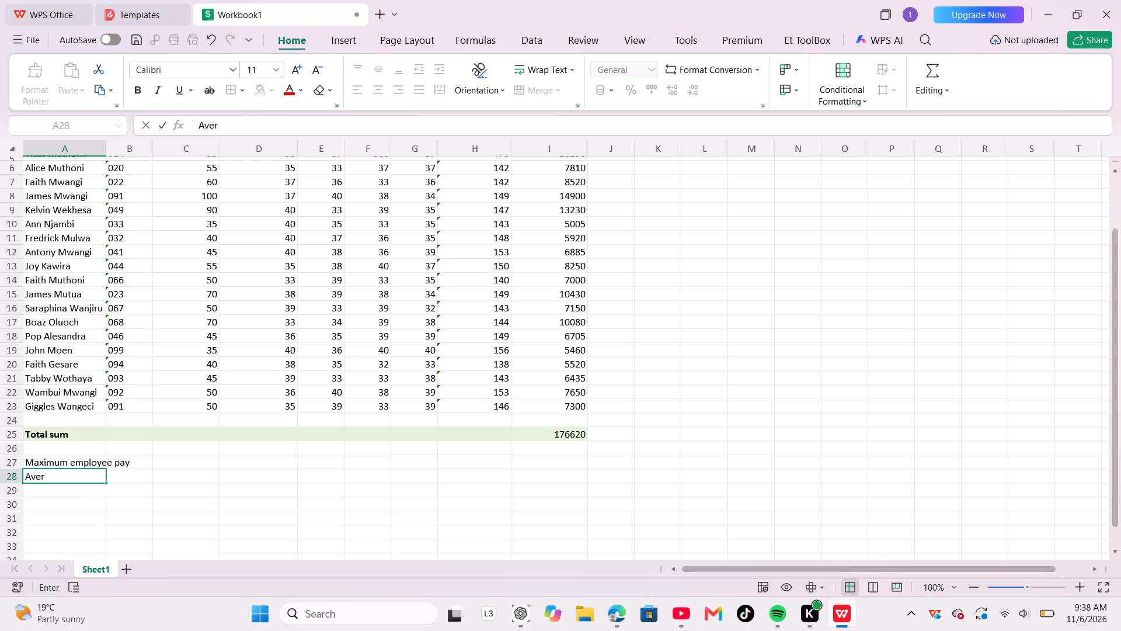
type("age")
key("space")
type("employee pay")
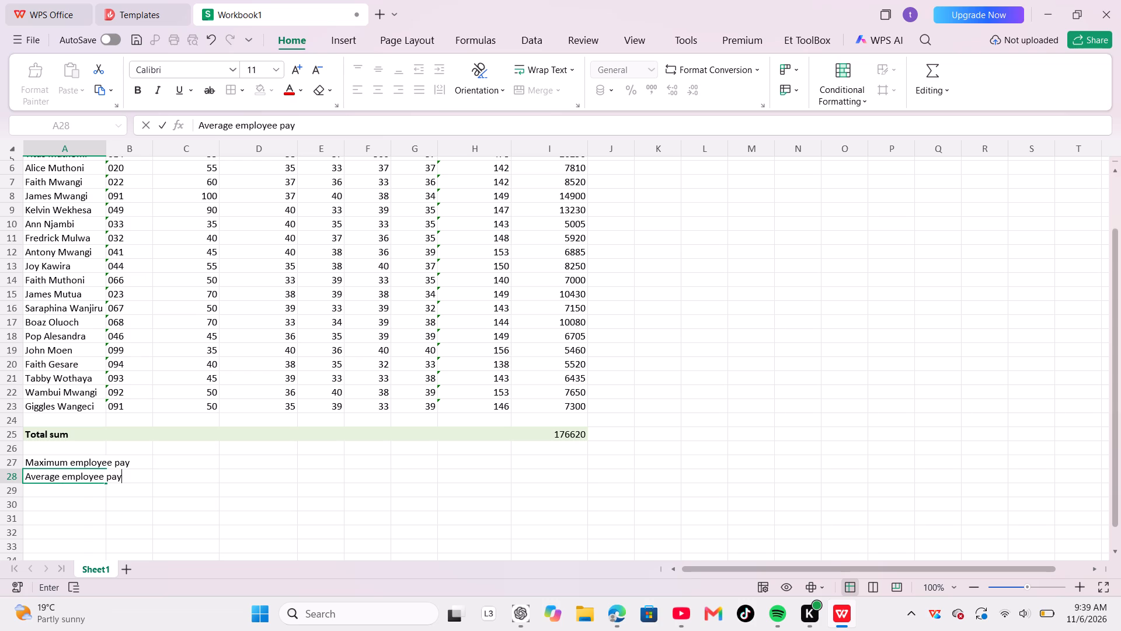
key("Return")
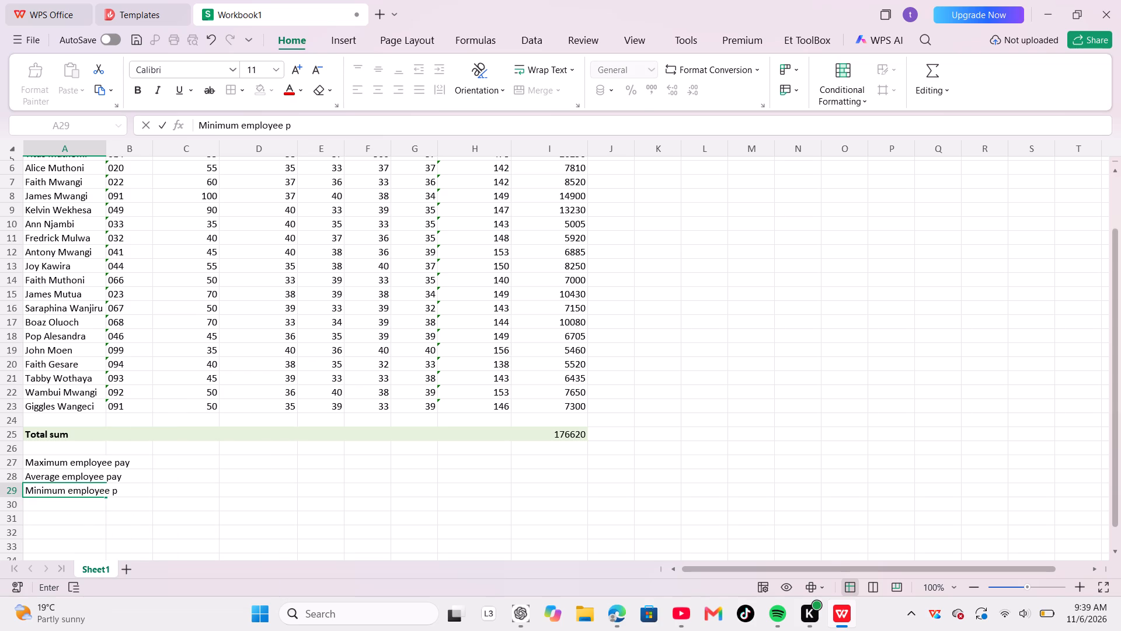
key("Return")
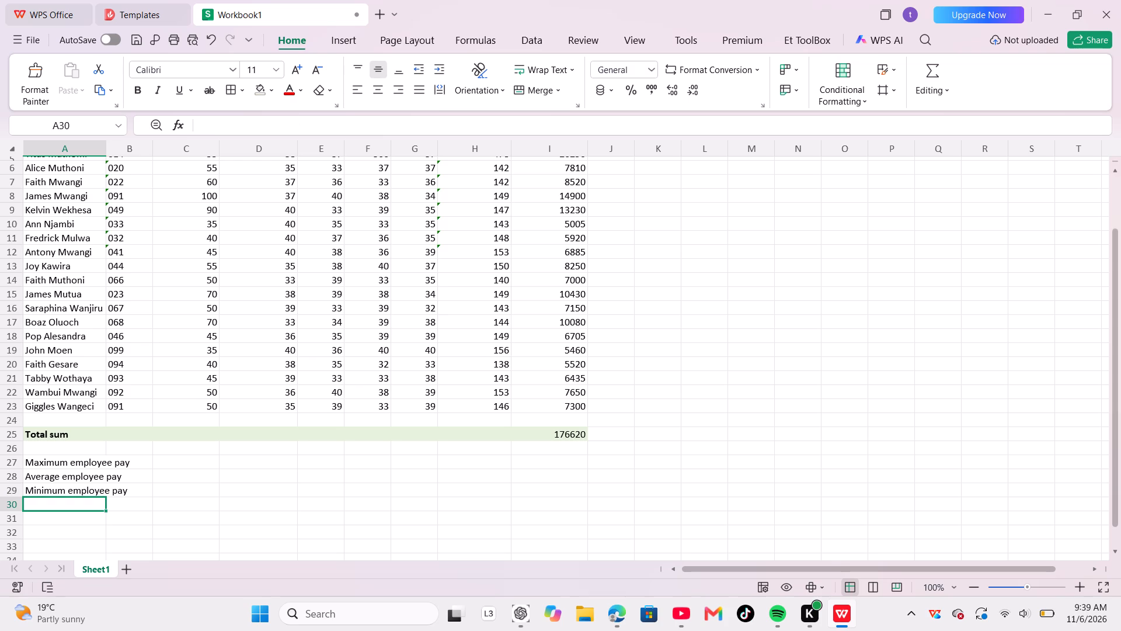
AutoFit the width of column A to its contents.
right_click(105, 148)
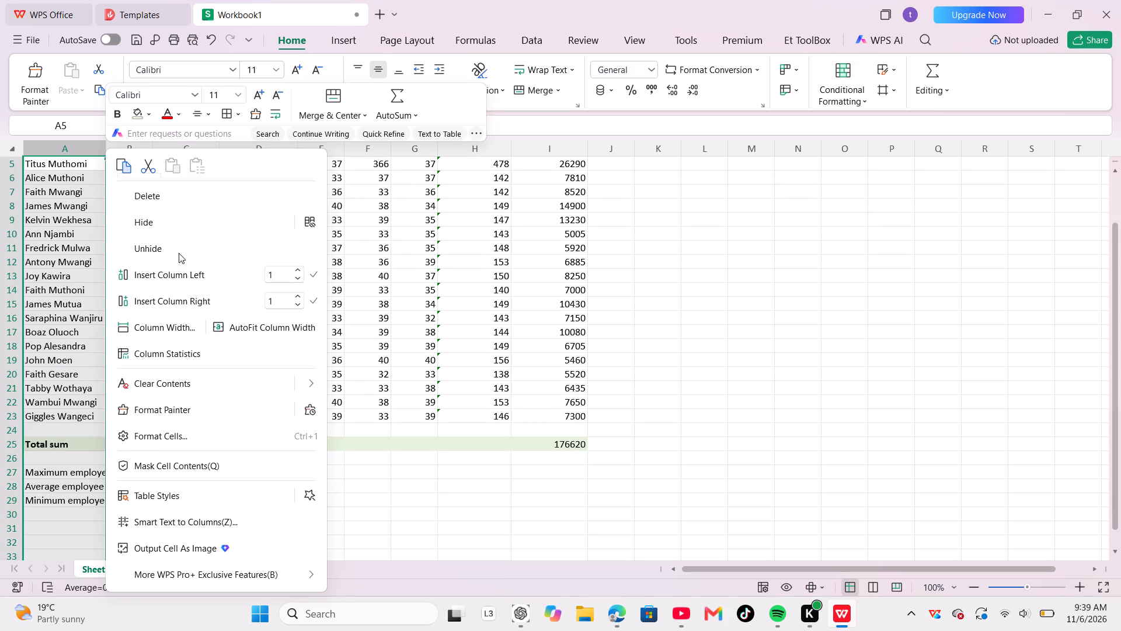
left_click(235, 322)
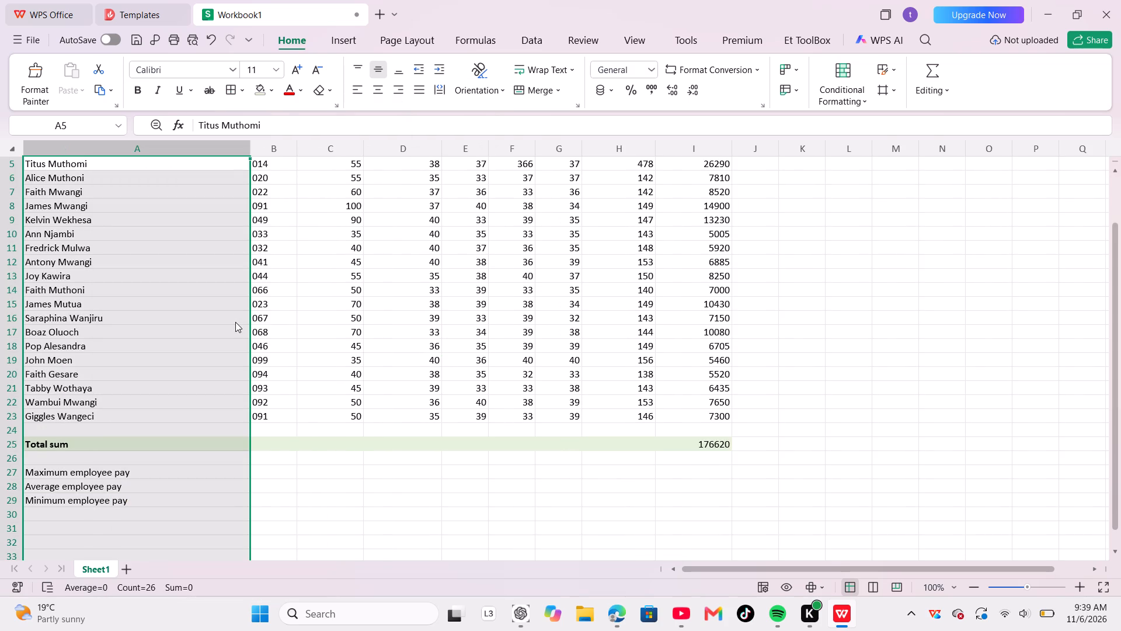
scroll(349, 292, "up", 3)
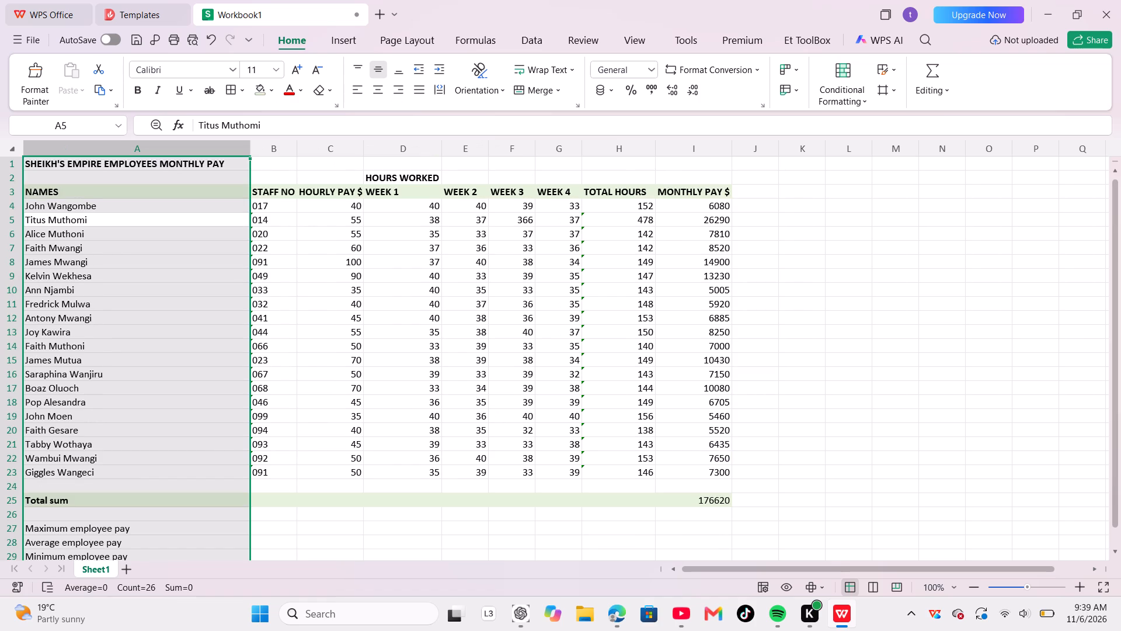
left_click(340, 323)
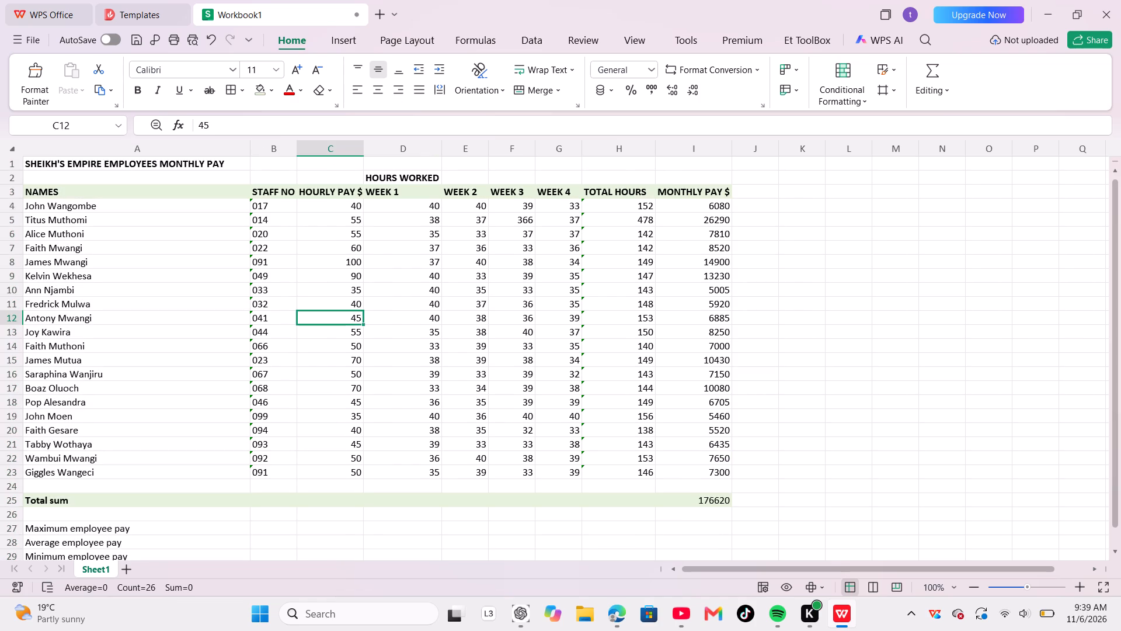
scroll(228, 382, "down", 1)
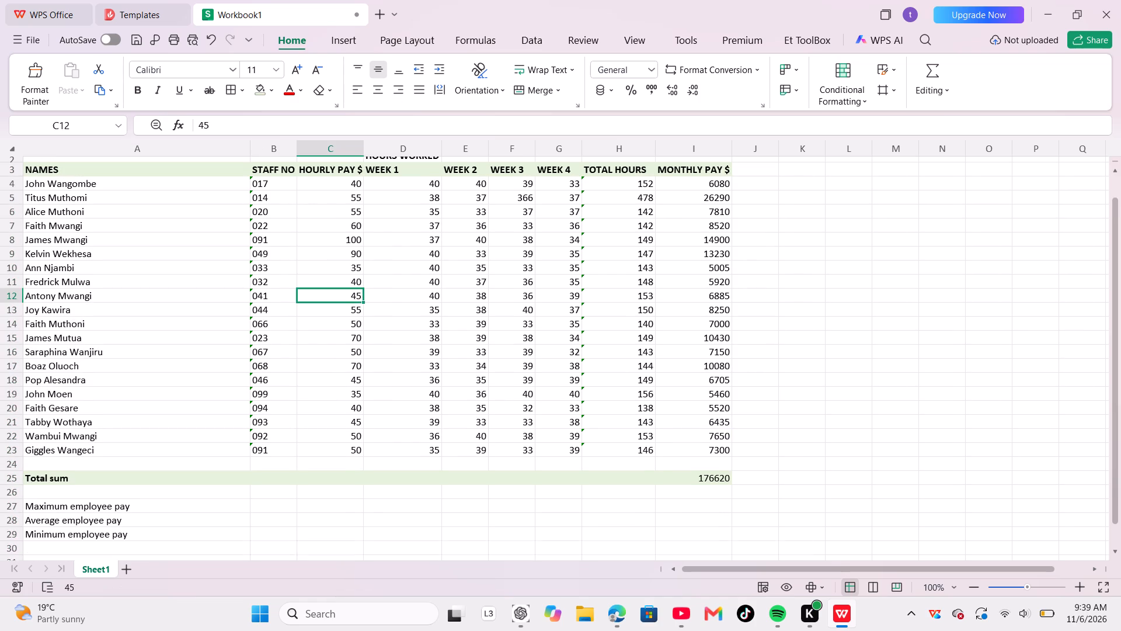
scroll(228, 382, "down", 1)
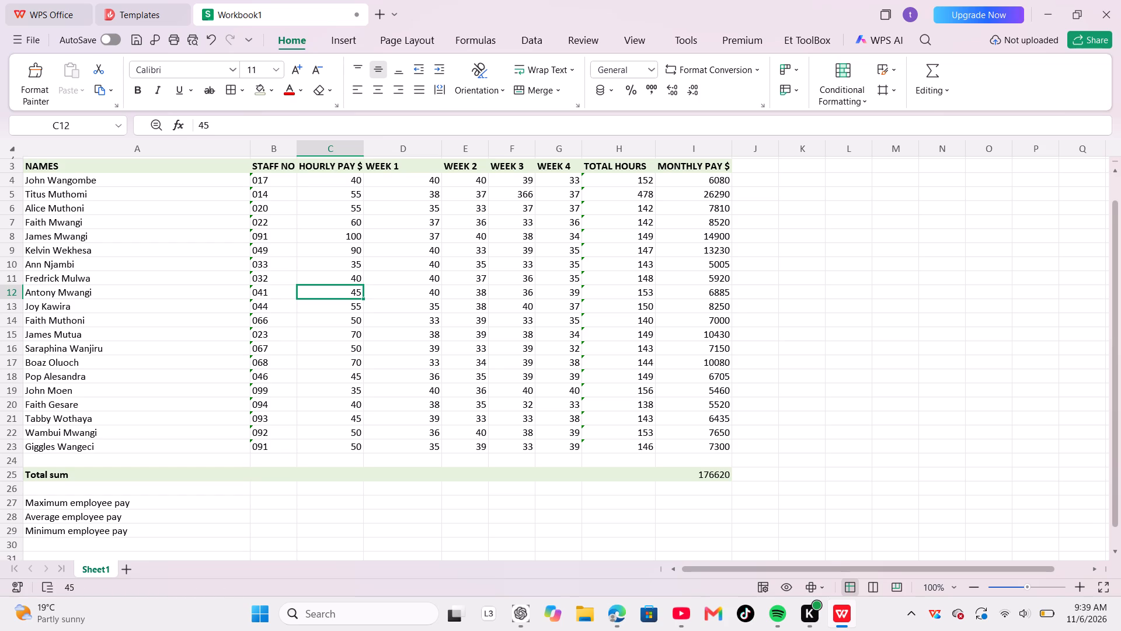
Make the employee names in A4:A23 bold.
left_click_drag(33, 181, 40, 211)
scroll(34, 189, "up", 1)
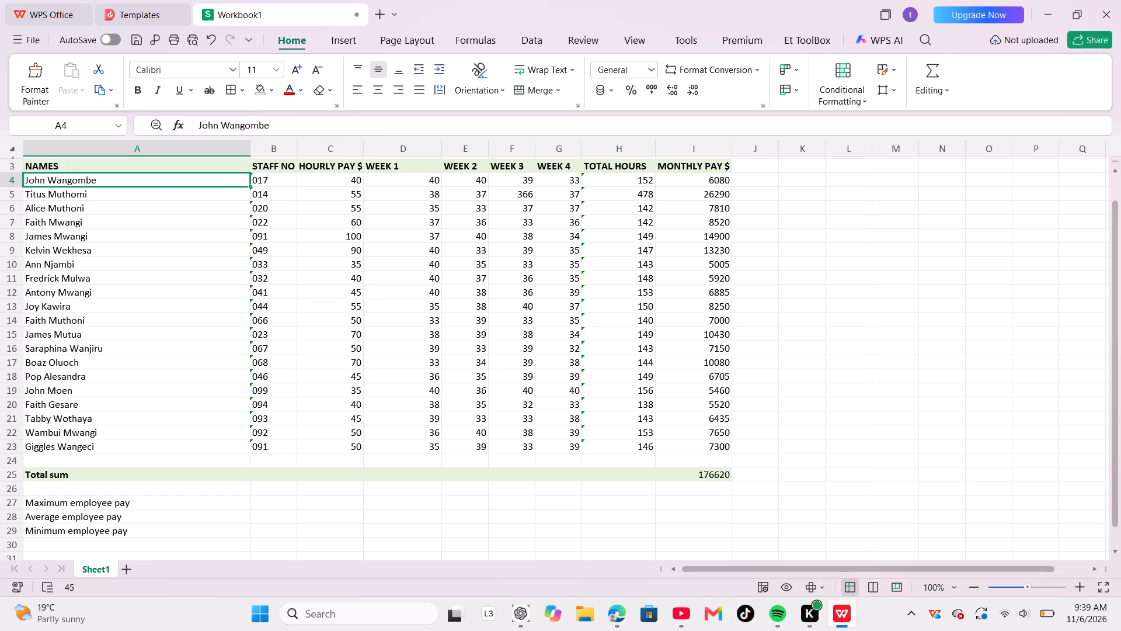
left_click_drag(40, 211, 61, 427)
scroll(40, 211, "up", 1)
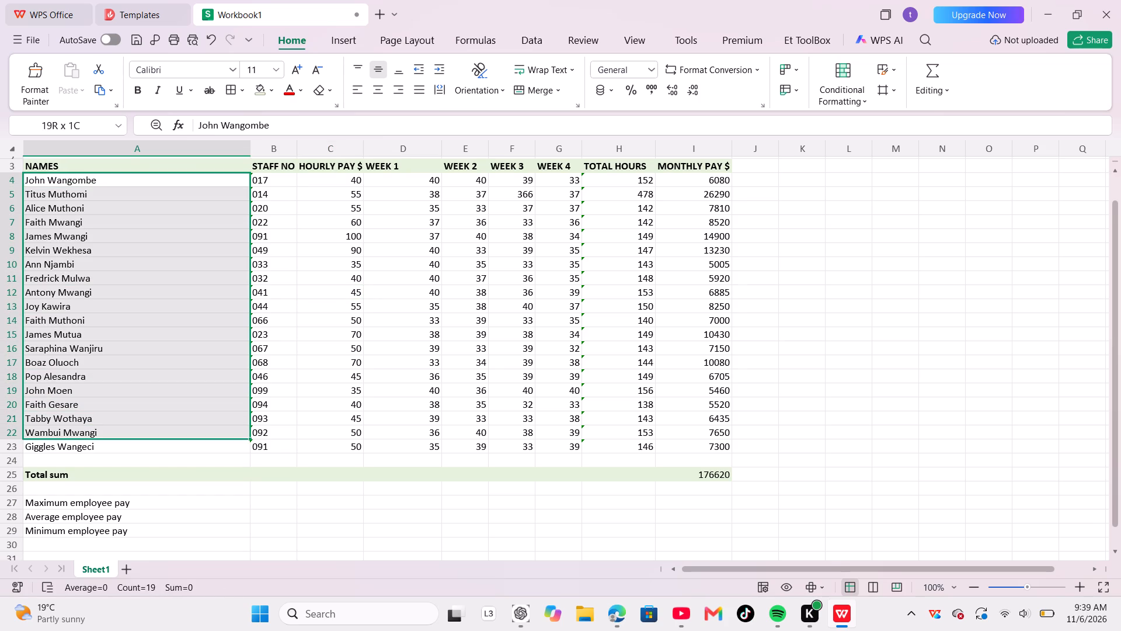
scroll(61, 427, "up", 1)
left_click_drag(61, 427, 61, 441)
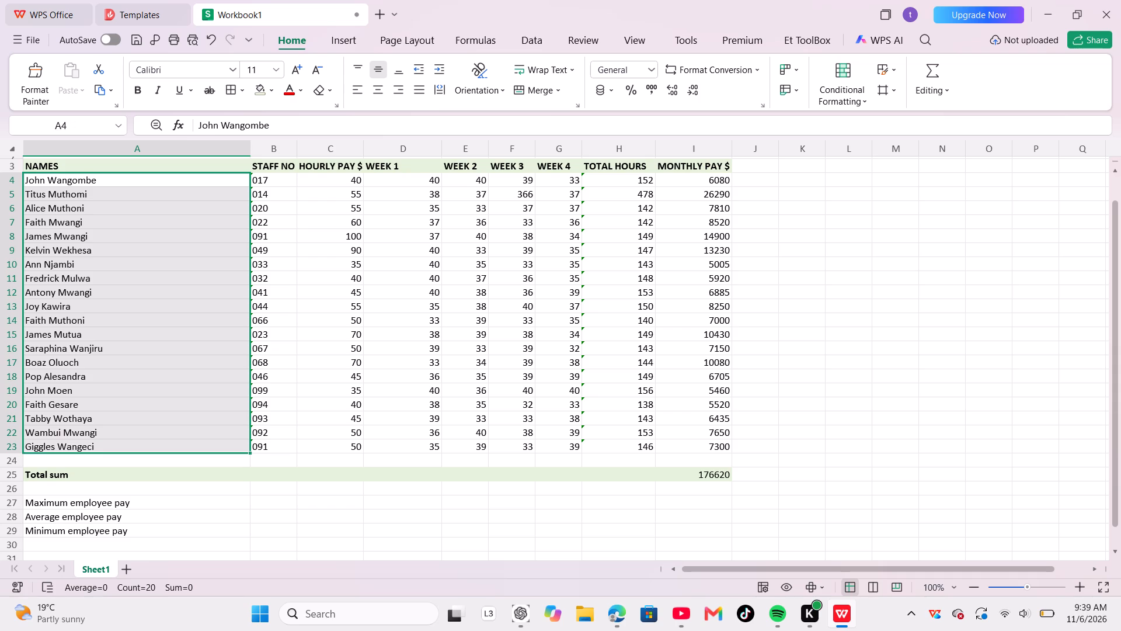
left_click(140, 96)
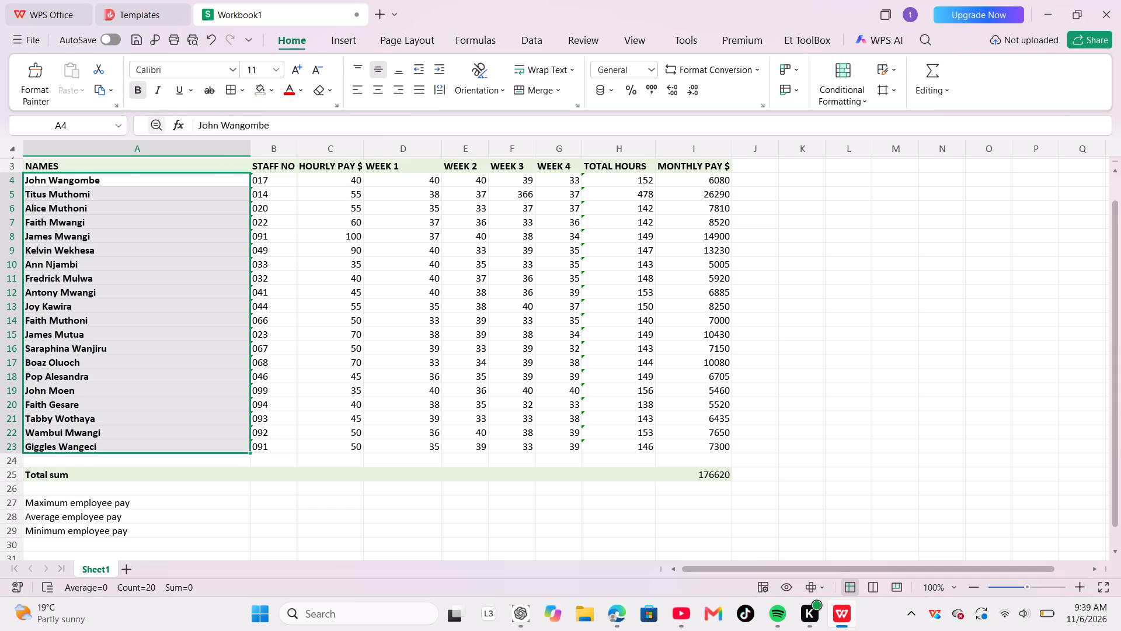
left_click(334, 516)
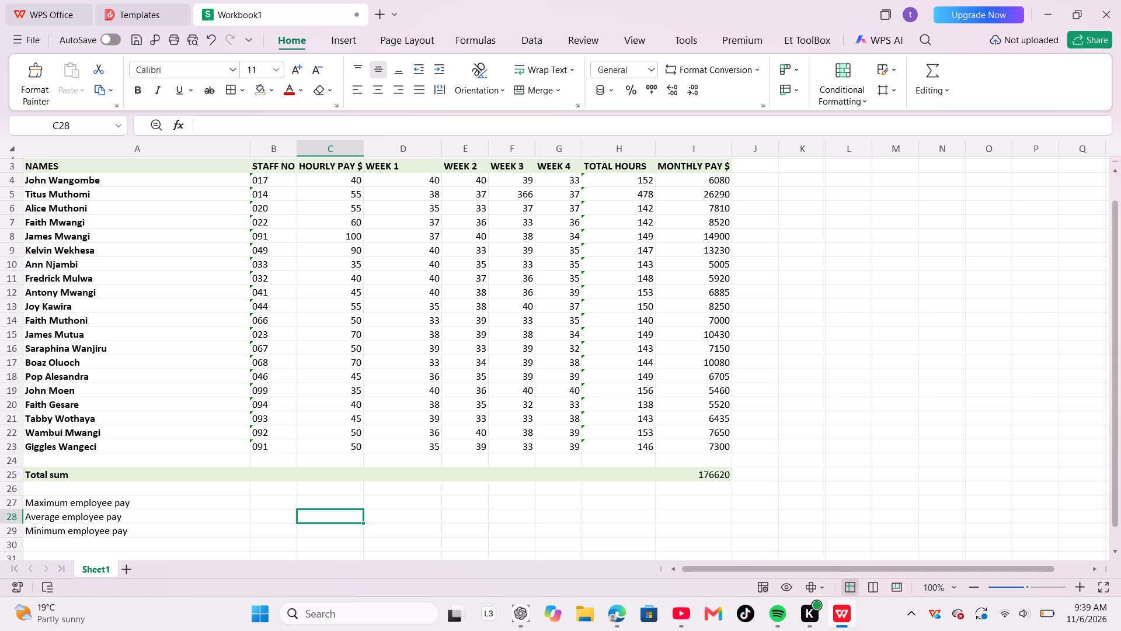
Fill the weekly hours in D4:G23, Week 1 through Week 4, with the first darker shade of the light grey theme color.
left_click_drag(414, 176, 519, 327)
scroll(414, 176, "up", 1)
scroll(467, 251, "up", 1)
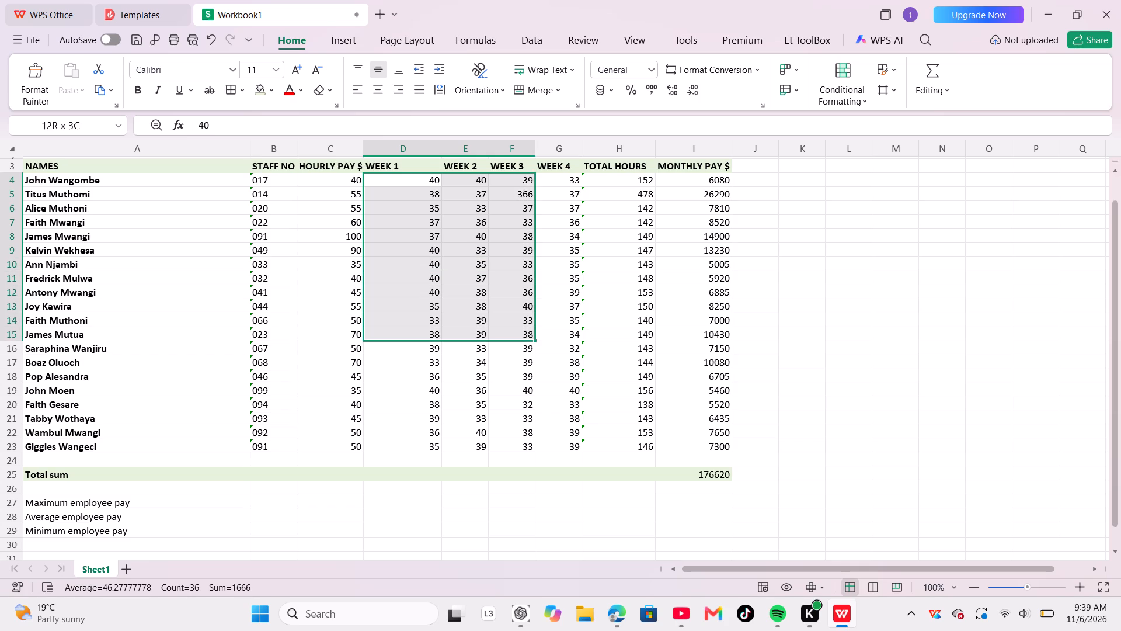
left_click_drag(519, 327, 564, 442)
scroll(521, 330, "up", 1)
scroll(564, 442, "up", 1)
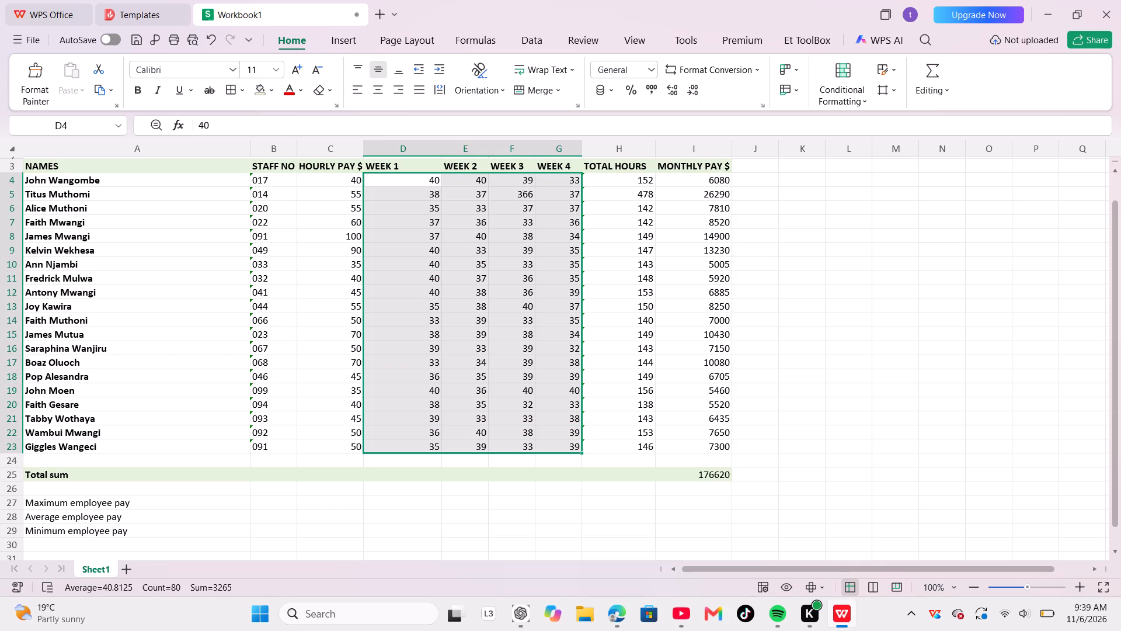
left_click(271, 95)
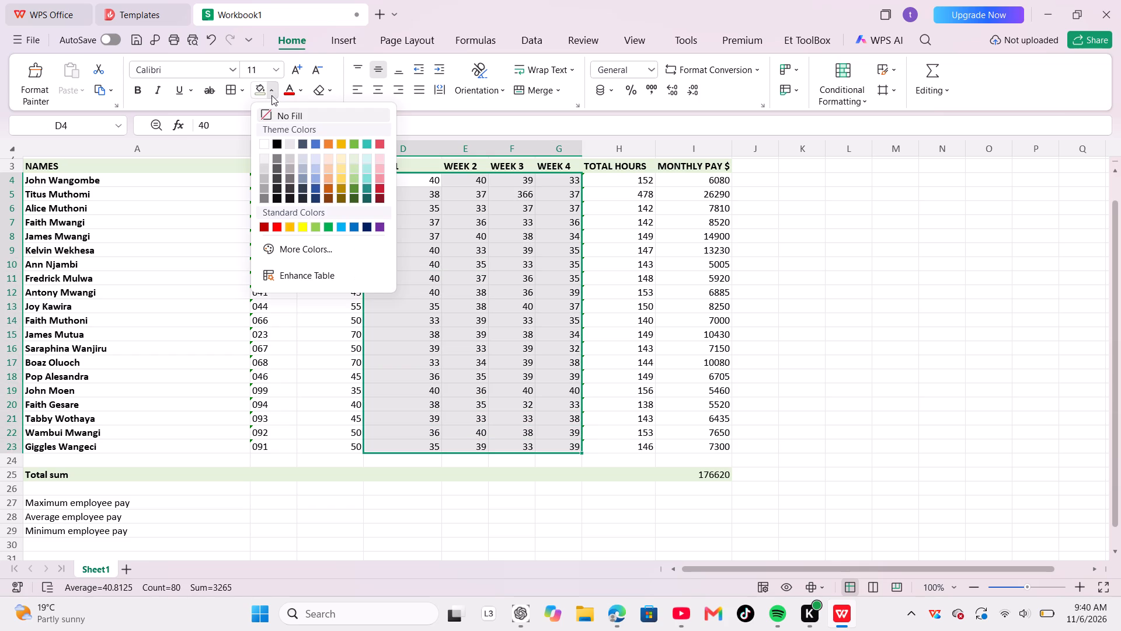
left_click(290, 165)
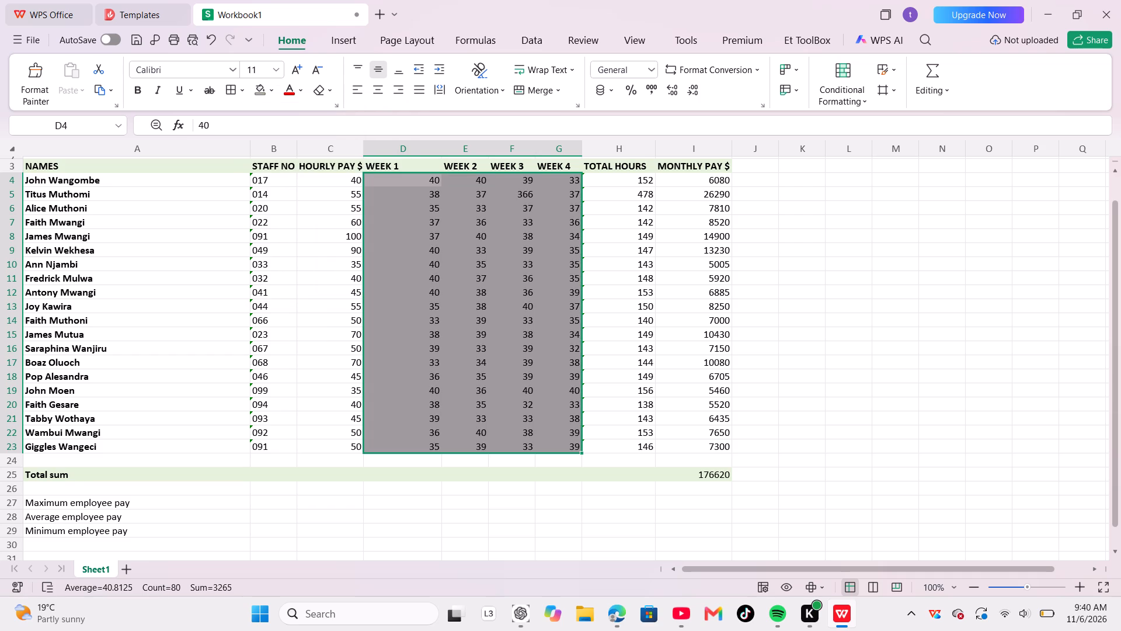
left_click(415, 507)
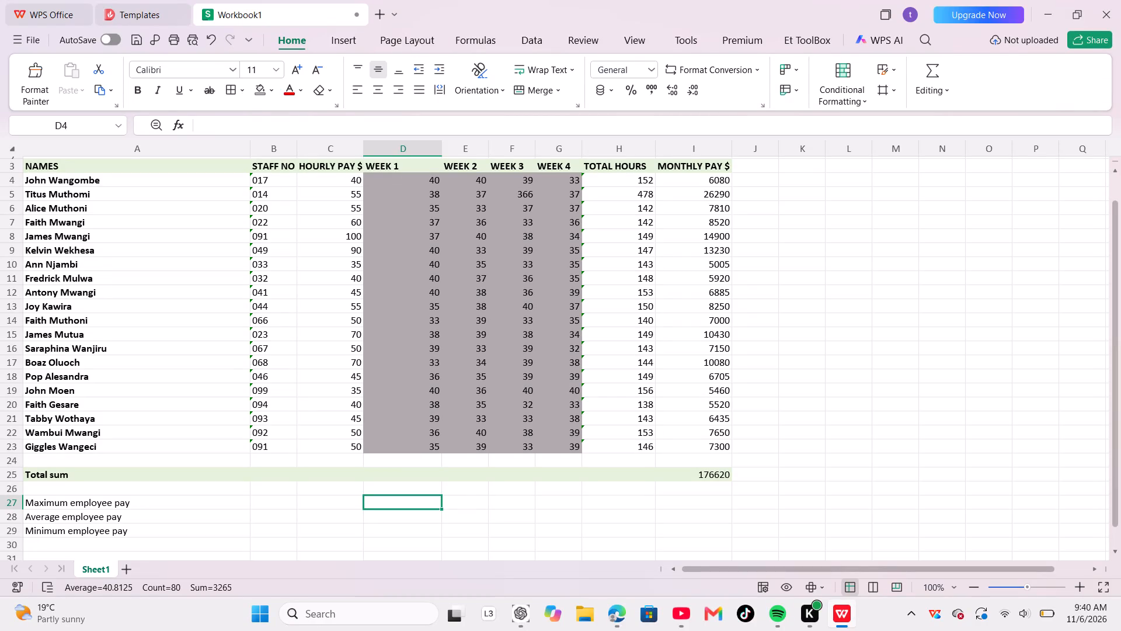
Fill the monthly pay values in I4:I23 with the same grey used for the weekly hours.
left_click_drag(677, 178, 714, 293)
scroll(691, 208, "up", 1)
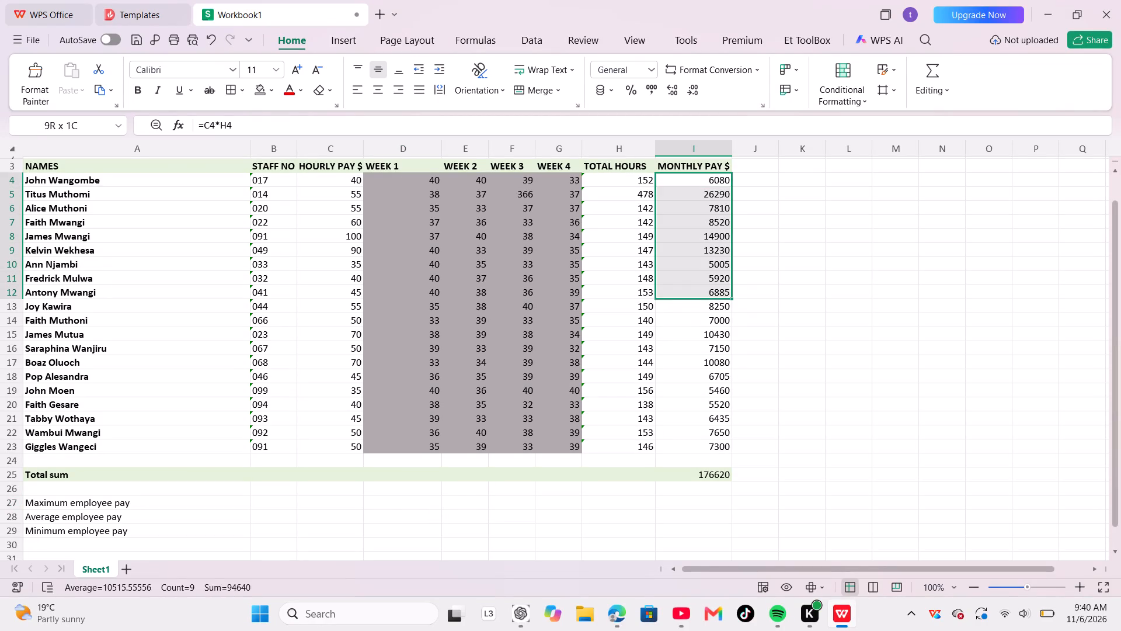
scroll(714, 293, "up", 1)
left_click_drag(714, 293, 716, 446)
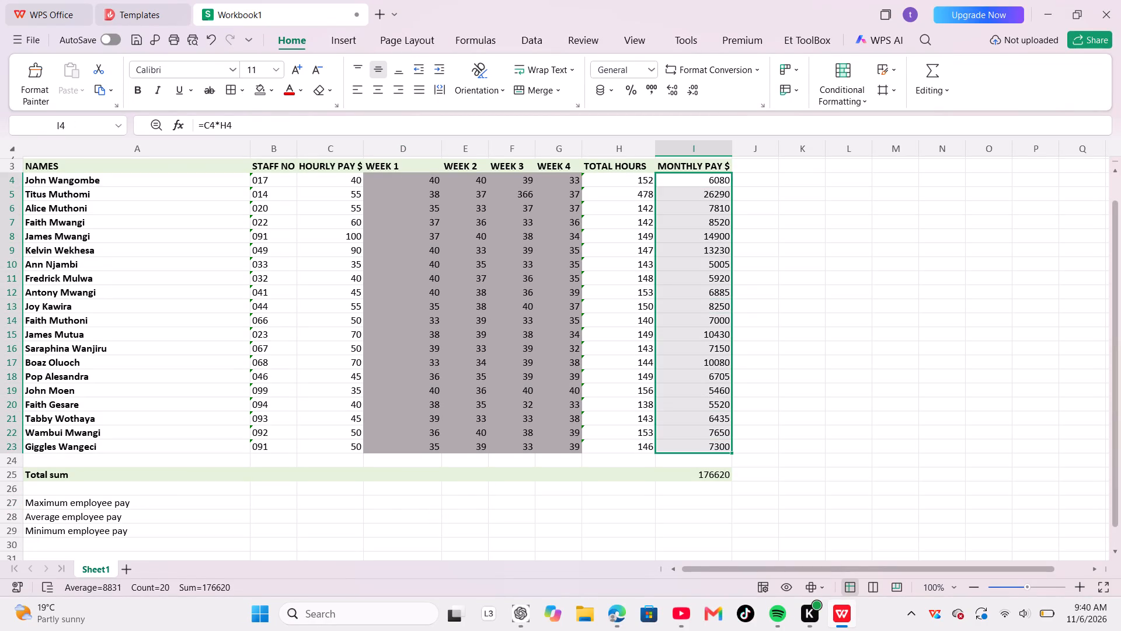
left_click(257, 92)
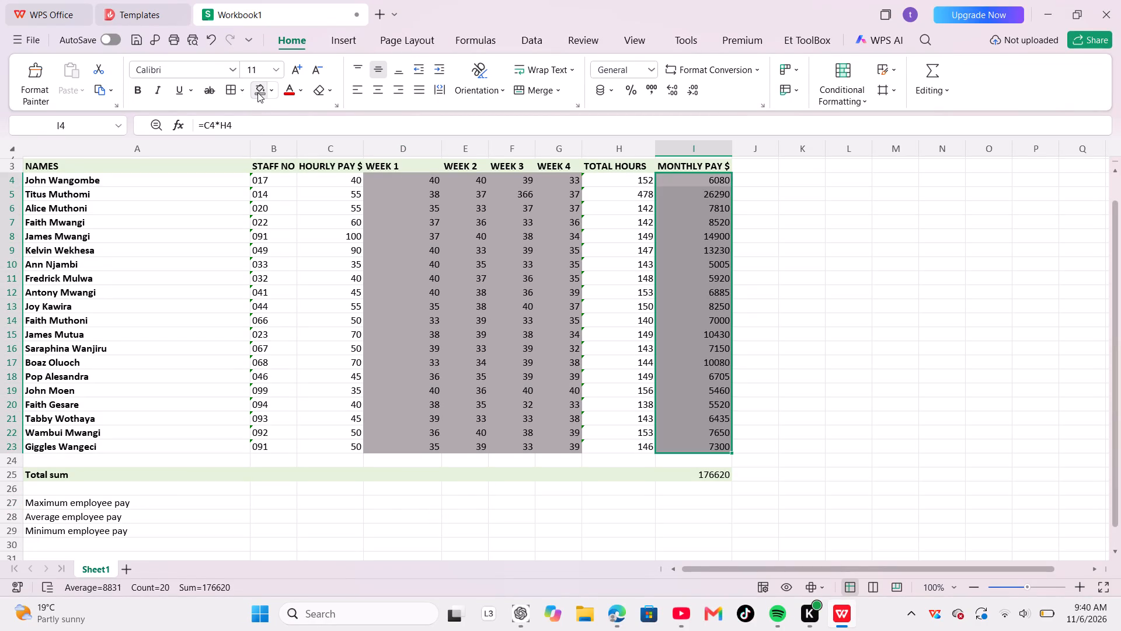
left_click(358, 522)
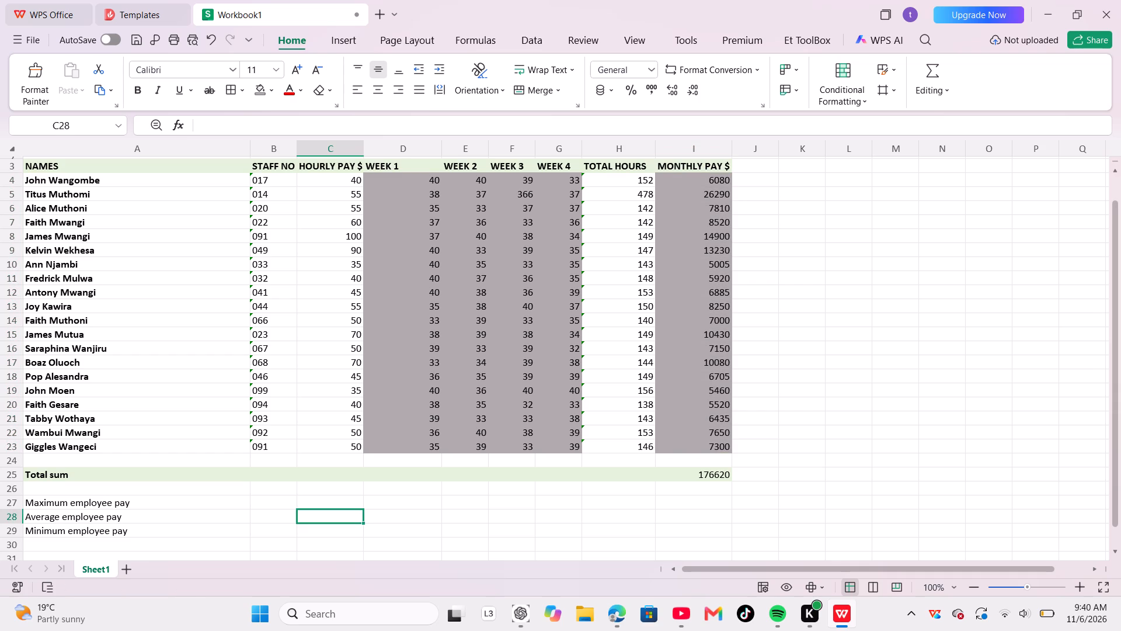
Apply all borders to the monthly pay values in I4:I23.
left_click_drag(672, 176, 697, 408)
scroll(674, 194, "up", 1)
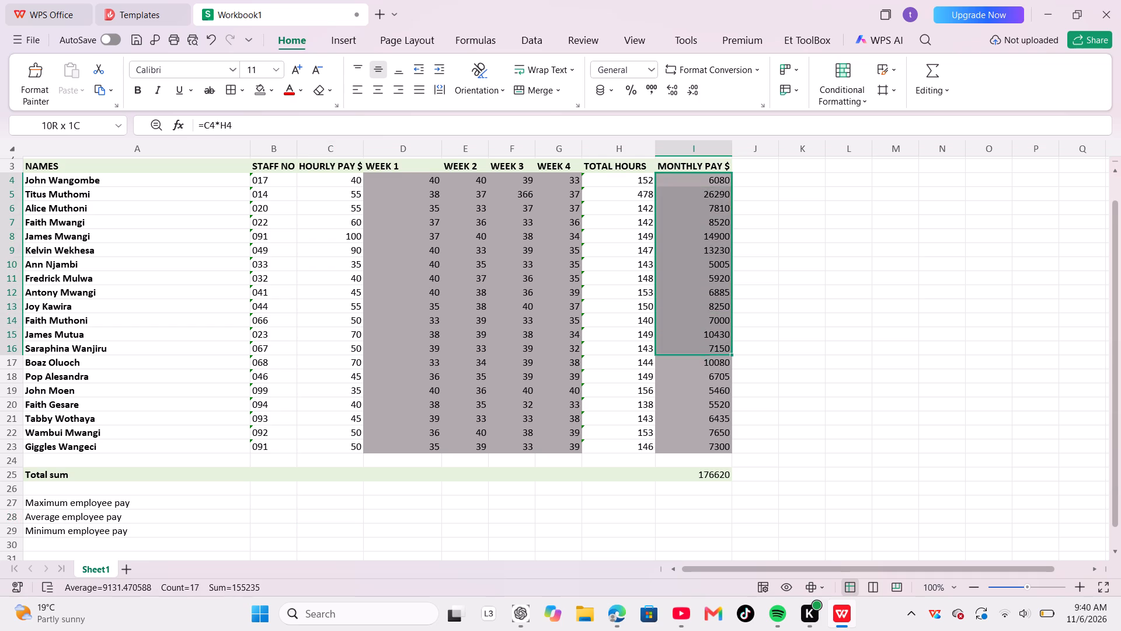
scroll(697, 408, "up", 1)
left_click_drag(697, 408, 698, 448)
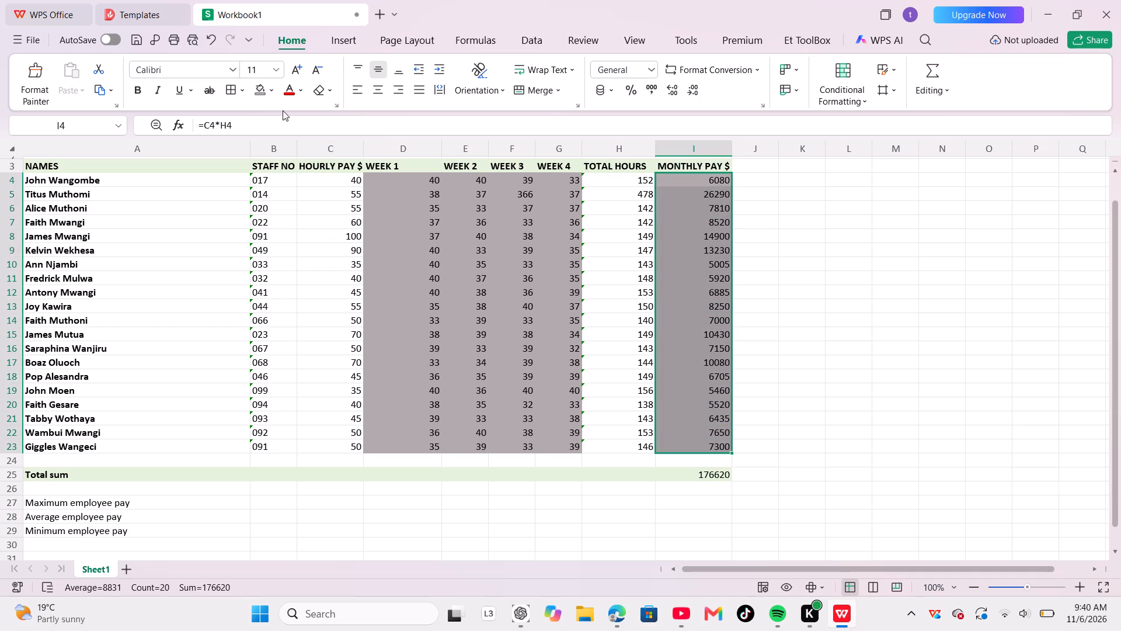
left_click(236, 87)
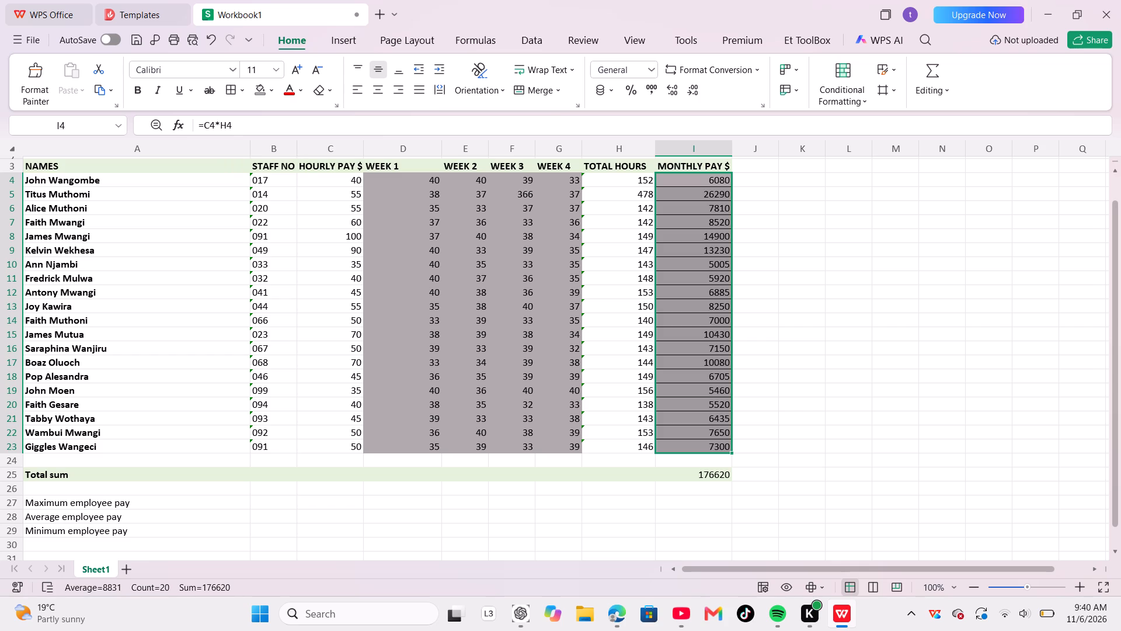
Apply all borders to the weekly hours in D4:G23.
left_click_drag(414, 182, 558, 445)
scroll(426, 202, "up", 1)
left_click(227, 88)
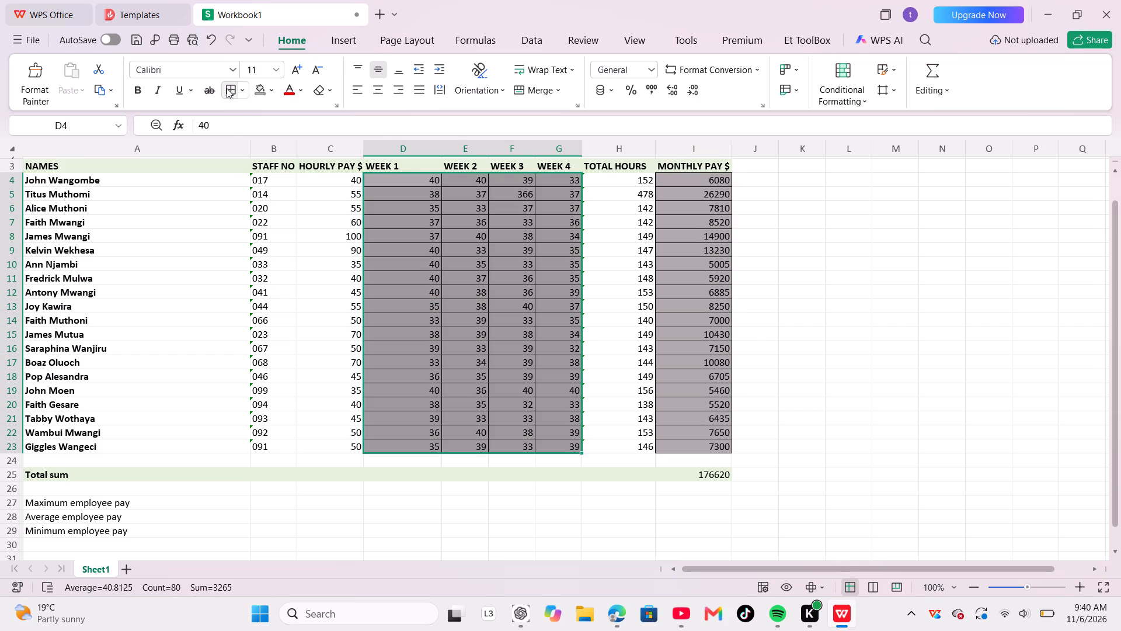
left_click(480, 554)
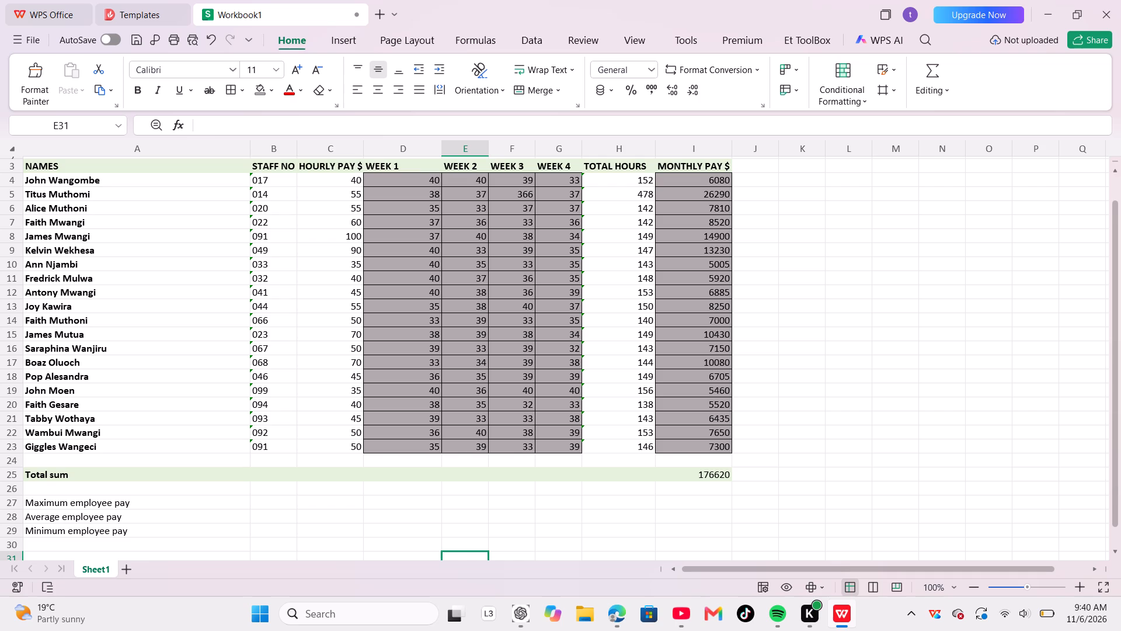
Make the maximum, average and minimum employee pay labels in A27:A29 bold.
left_click_drag(40, 502, 106, 538)
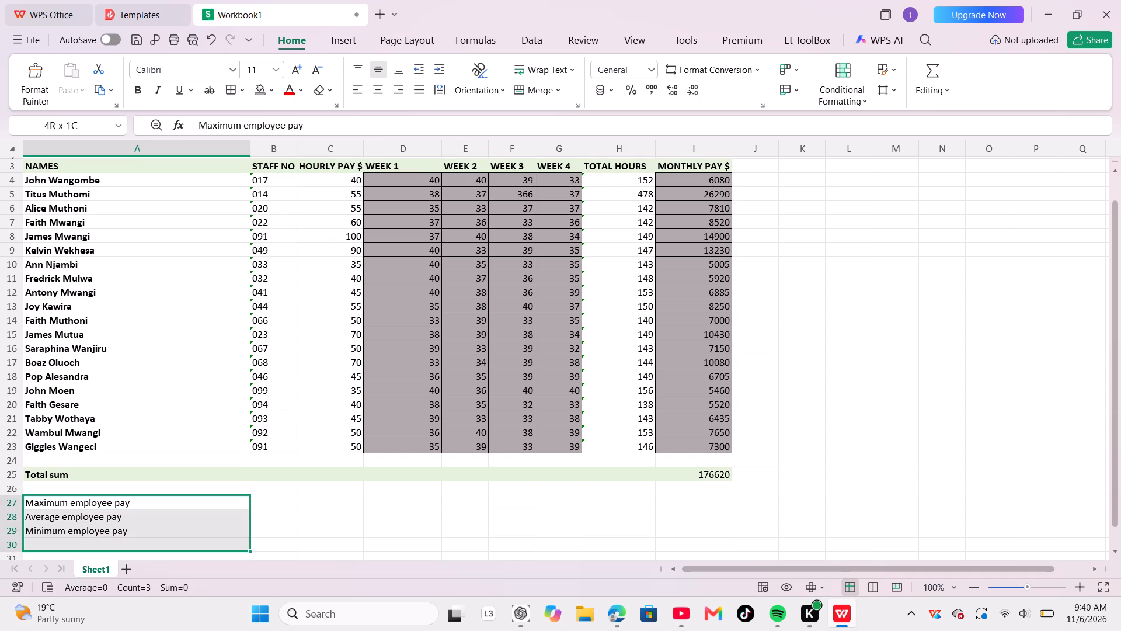
left_click_drag(106, 538, 114, 531)
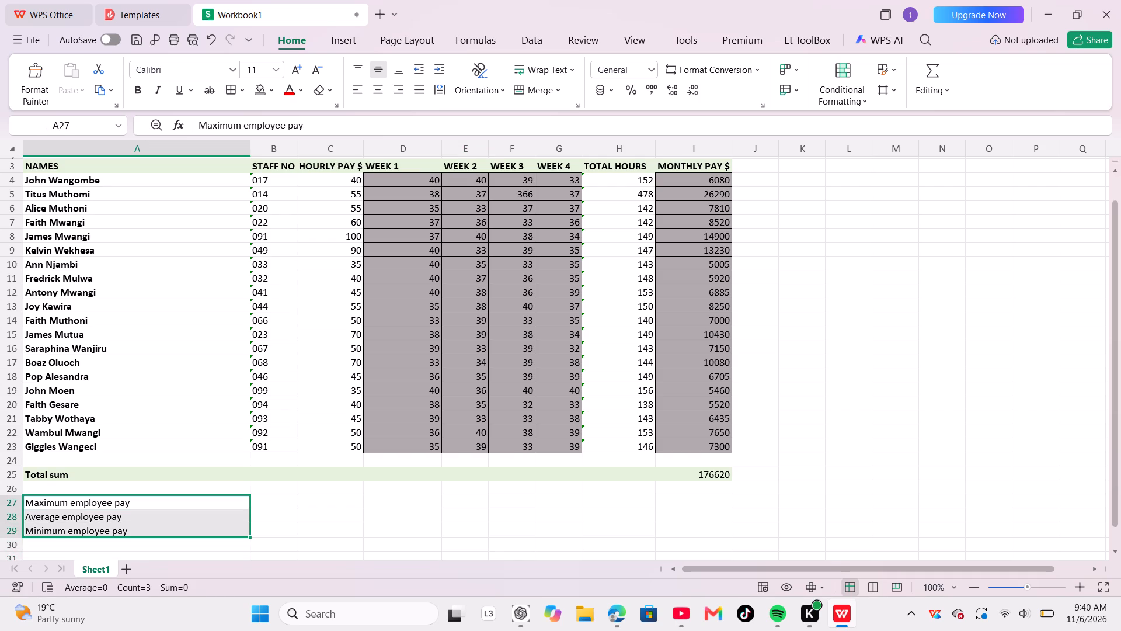
left_click(139, 93)
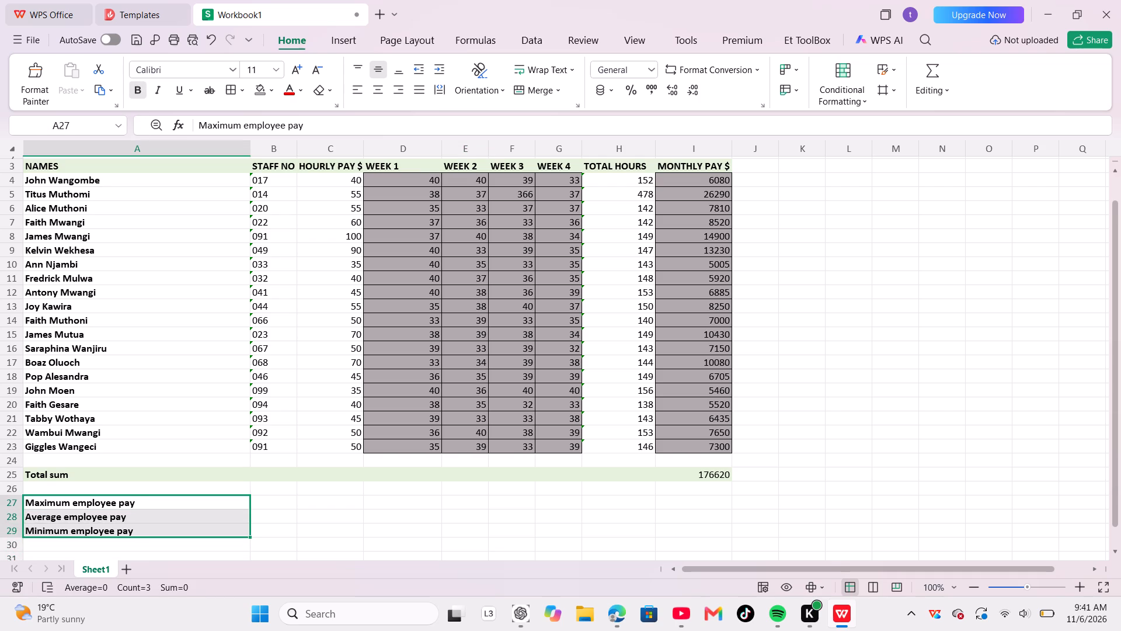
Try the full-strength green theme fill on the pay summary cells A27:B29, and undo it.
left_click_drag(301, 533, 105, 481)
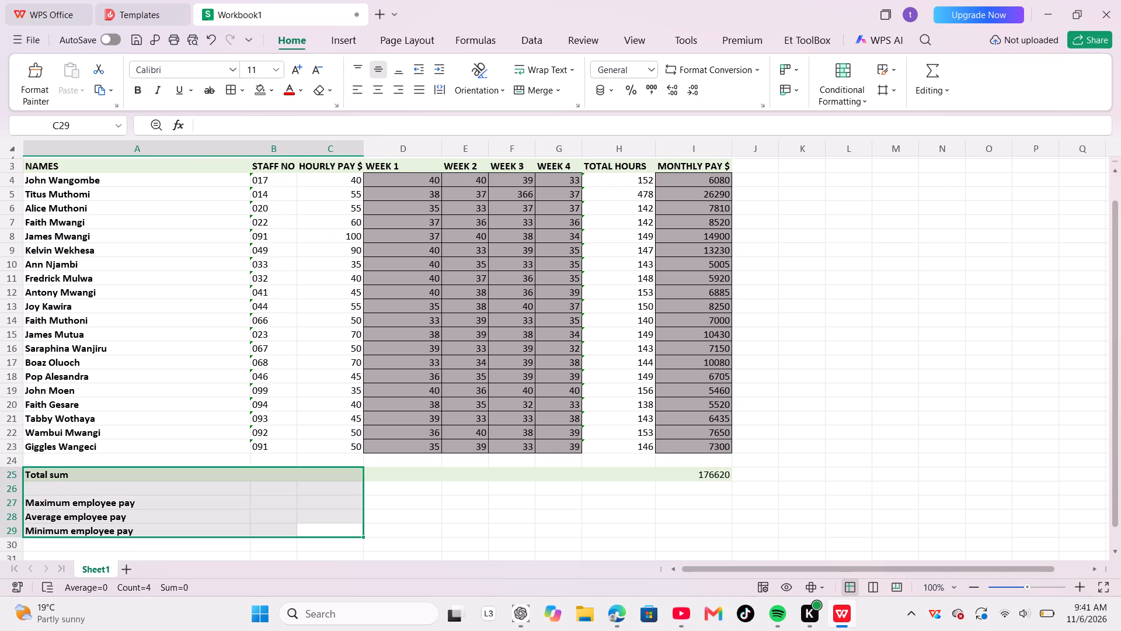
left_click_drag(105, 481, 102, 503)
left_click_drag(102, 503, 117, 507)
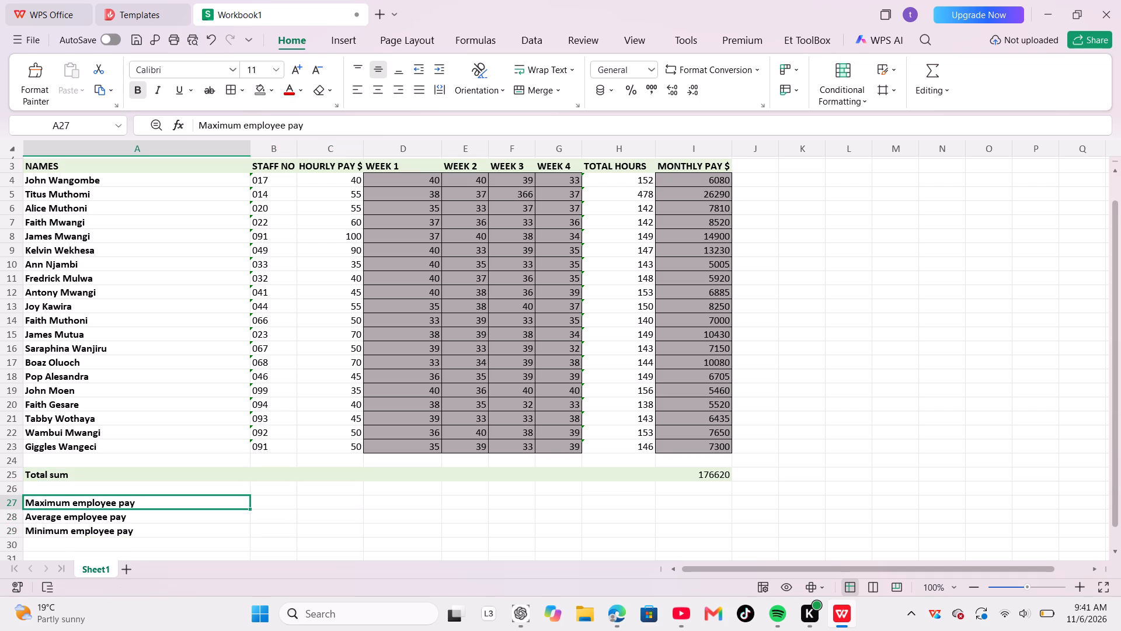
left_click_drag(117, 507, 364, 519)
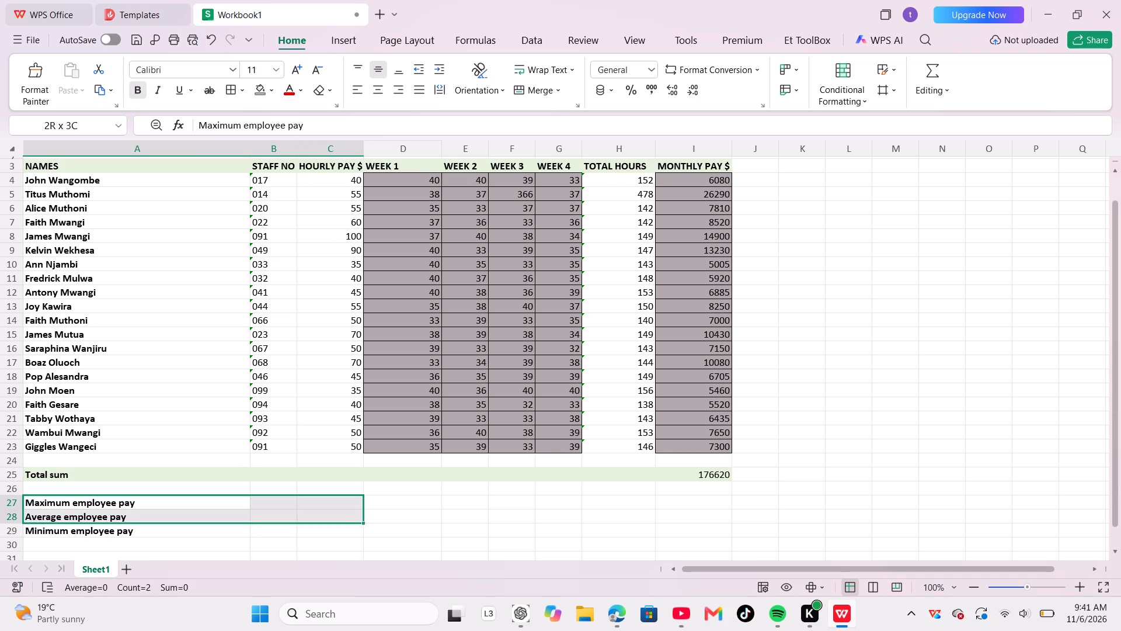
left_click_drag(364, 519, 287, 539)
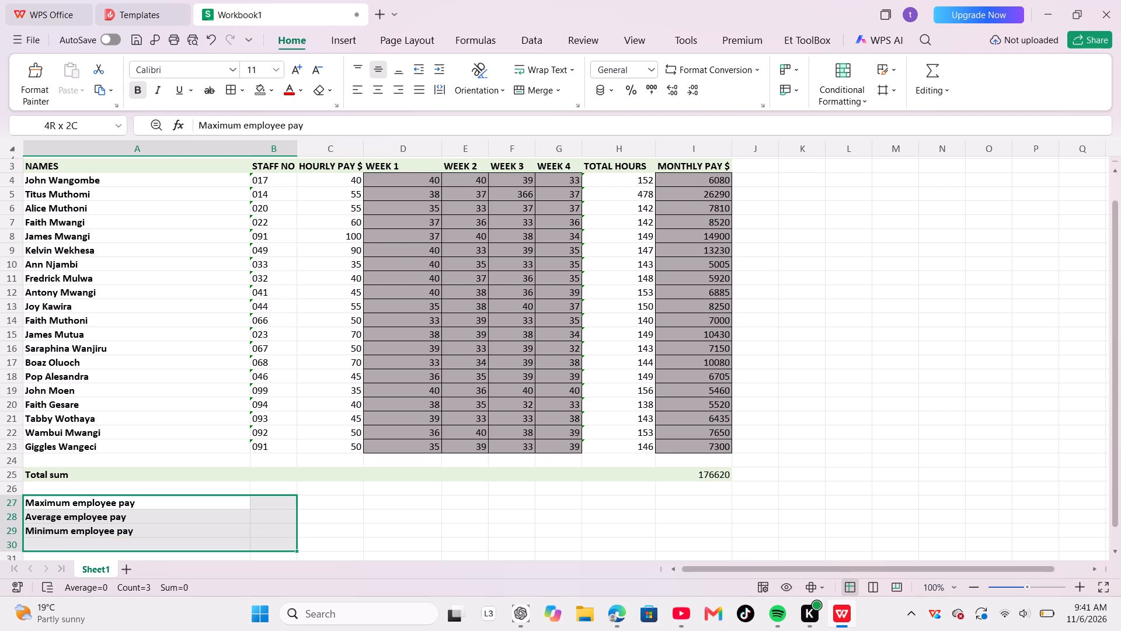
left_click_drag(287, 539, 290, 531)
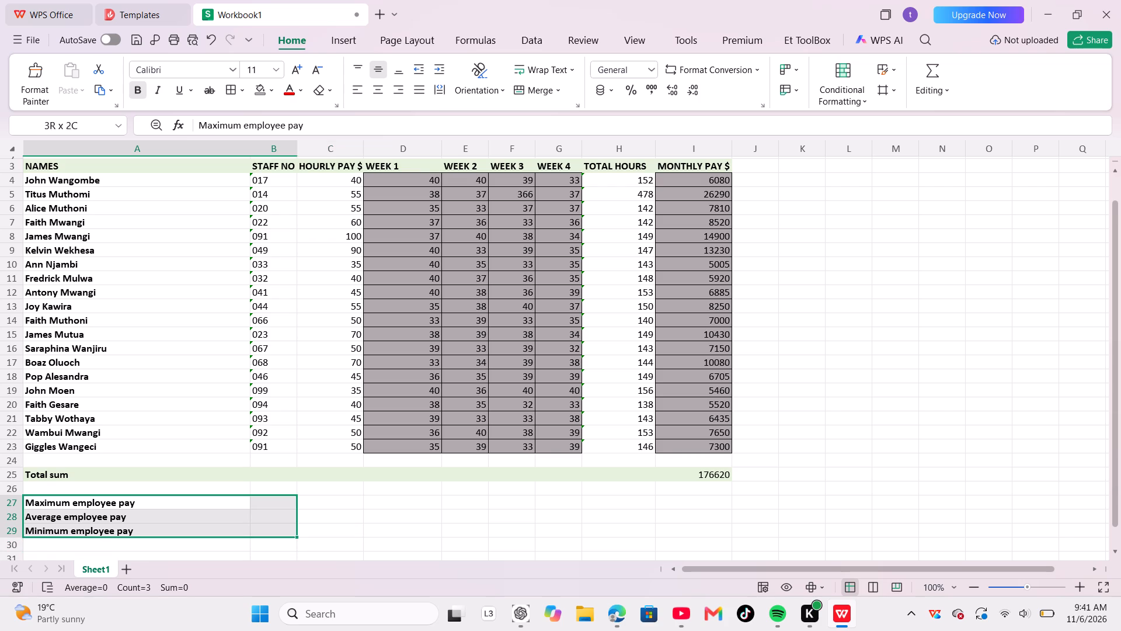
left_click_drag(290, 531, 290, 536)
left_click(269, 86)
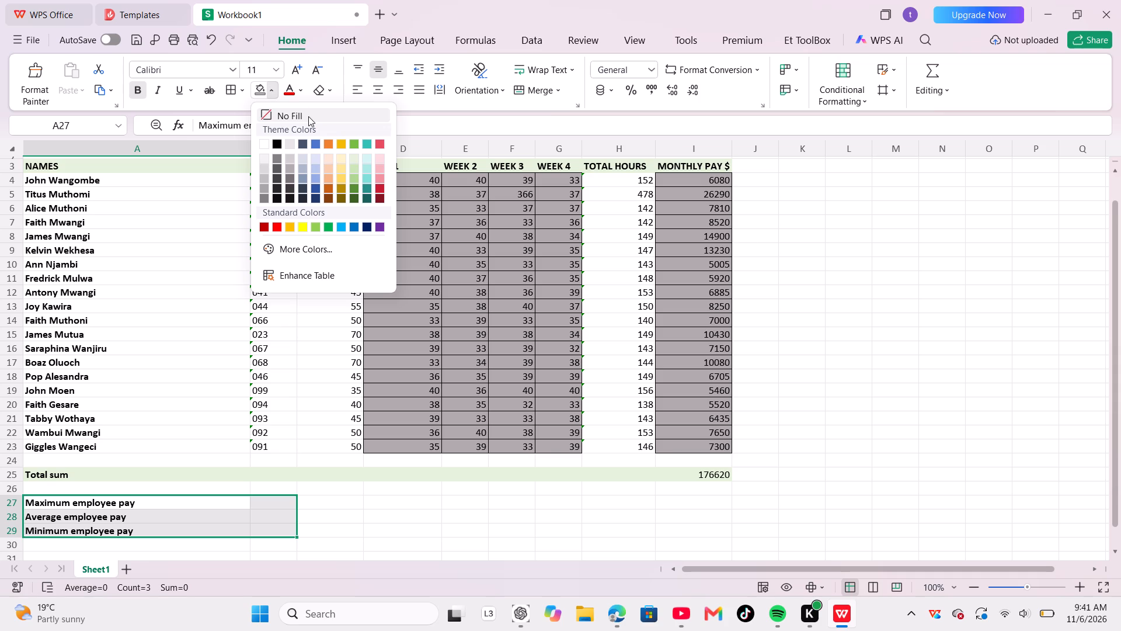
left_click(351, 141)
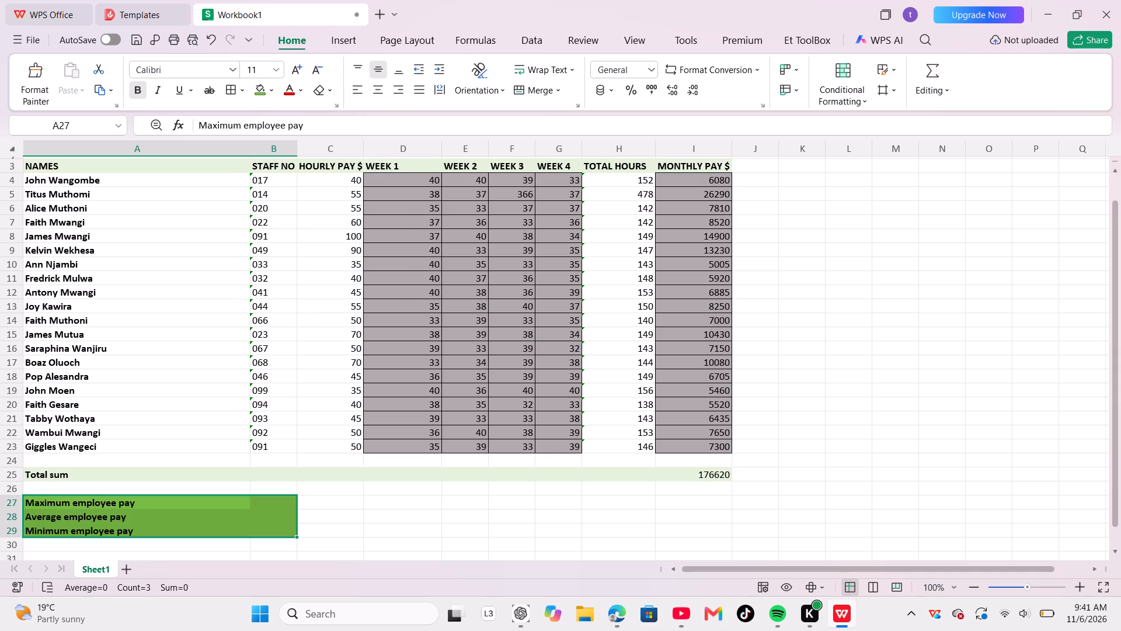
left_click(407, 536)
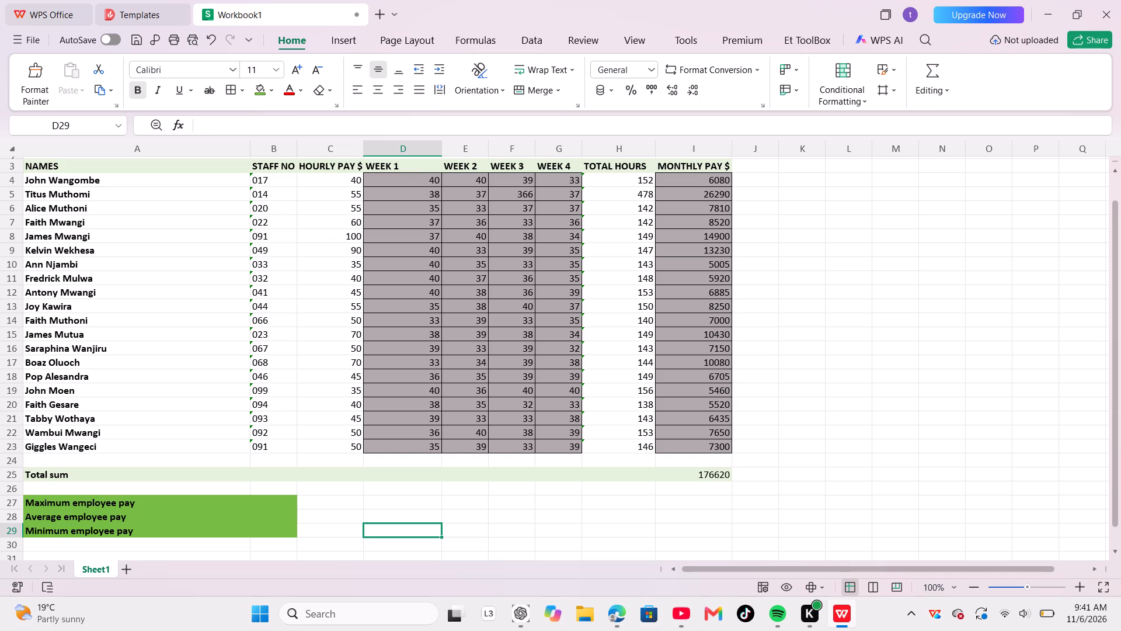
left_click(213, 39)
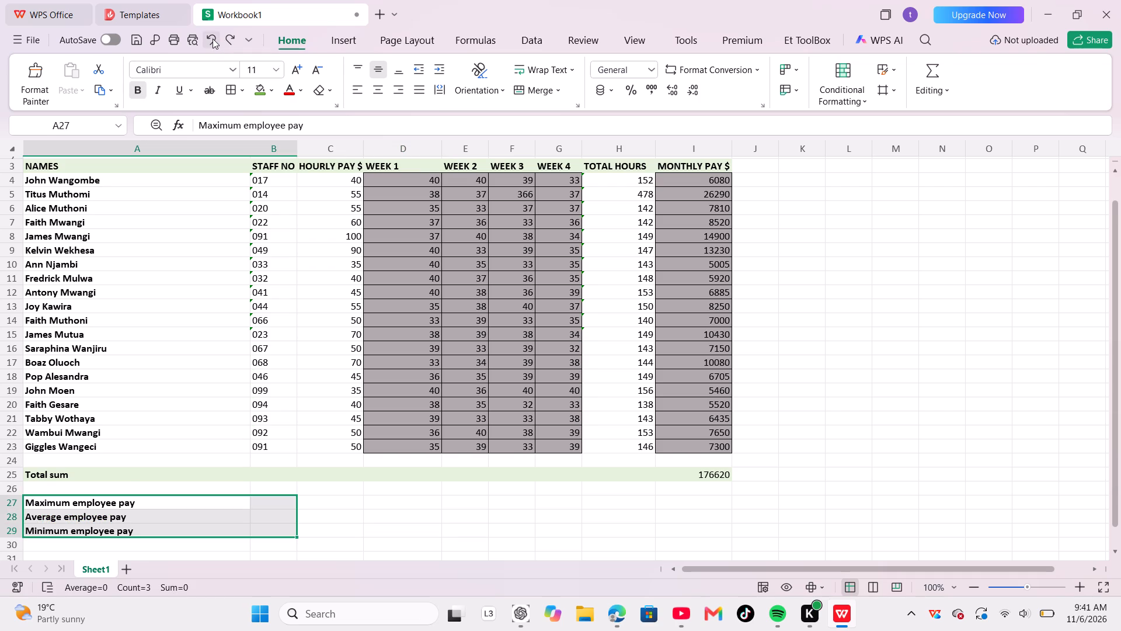
Fill the pay summary cells A27:B29 with the lightest green theme shade.
left_click(269, 89)
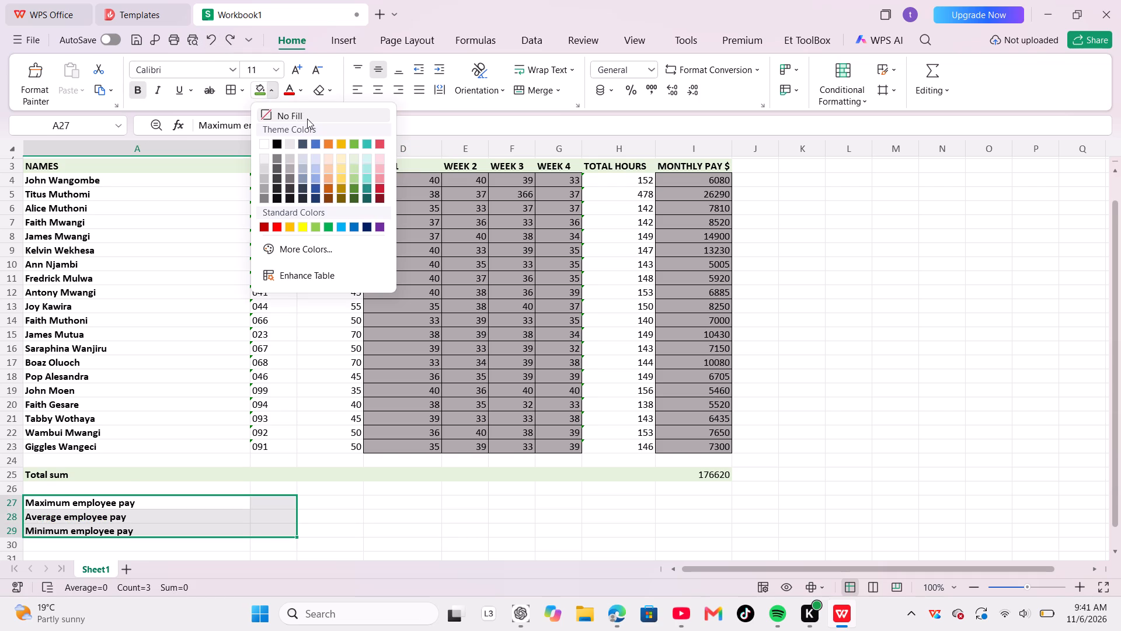
left_click(350, 153)
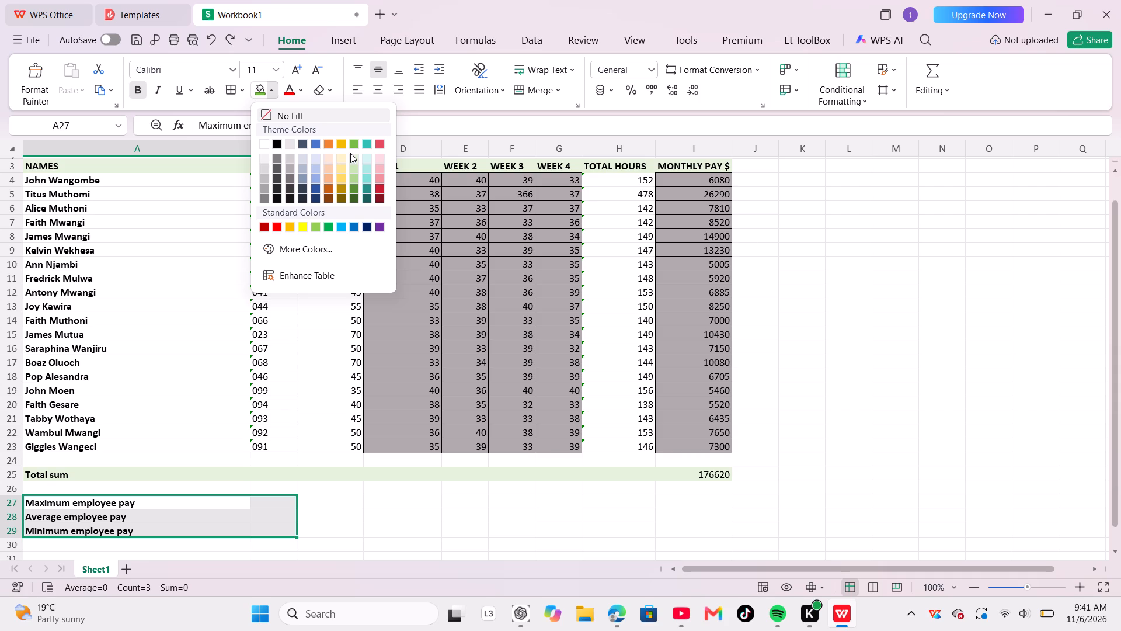
left_click(353, 158)
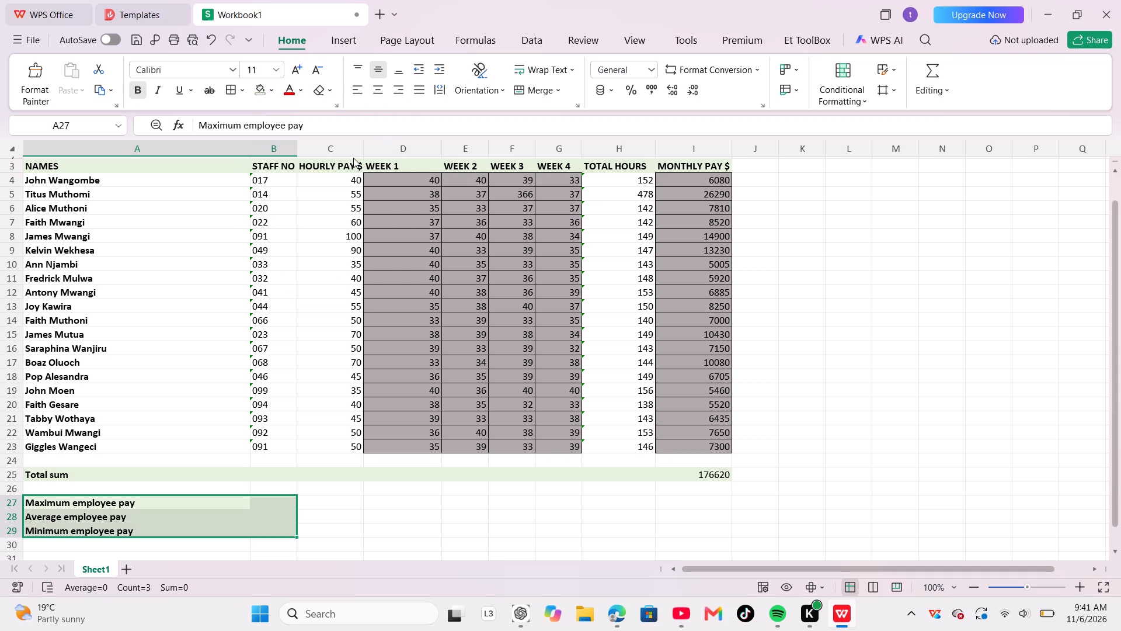
Apply all borders to the pay summary cells A27:B29.
left_click(361, 494)
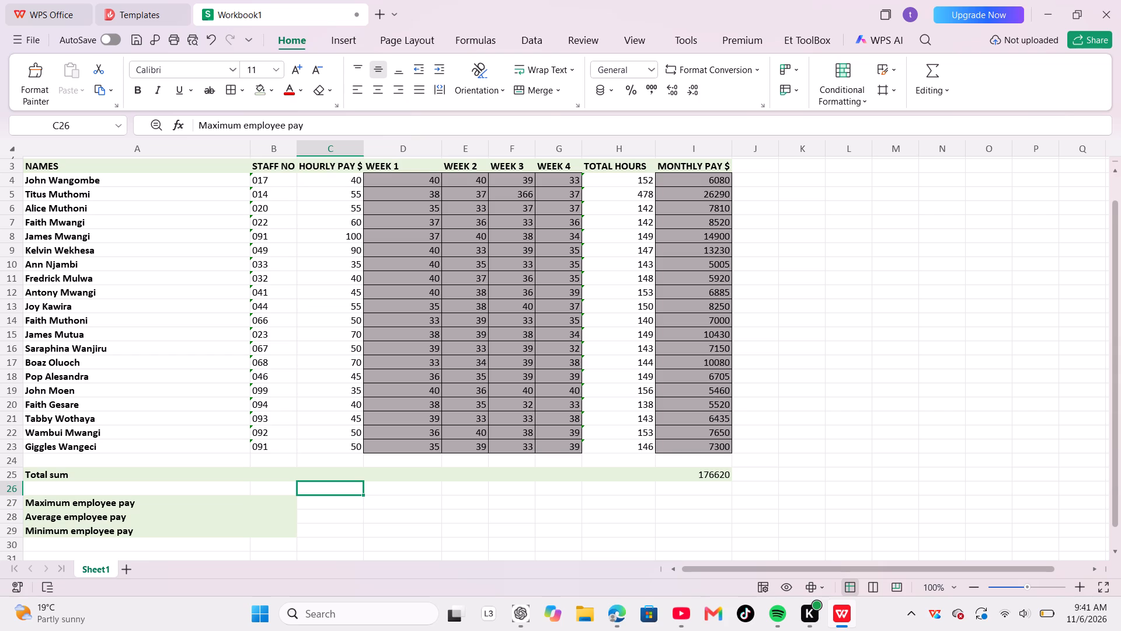
left_click_drag(108, 502, 267, 532)
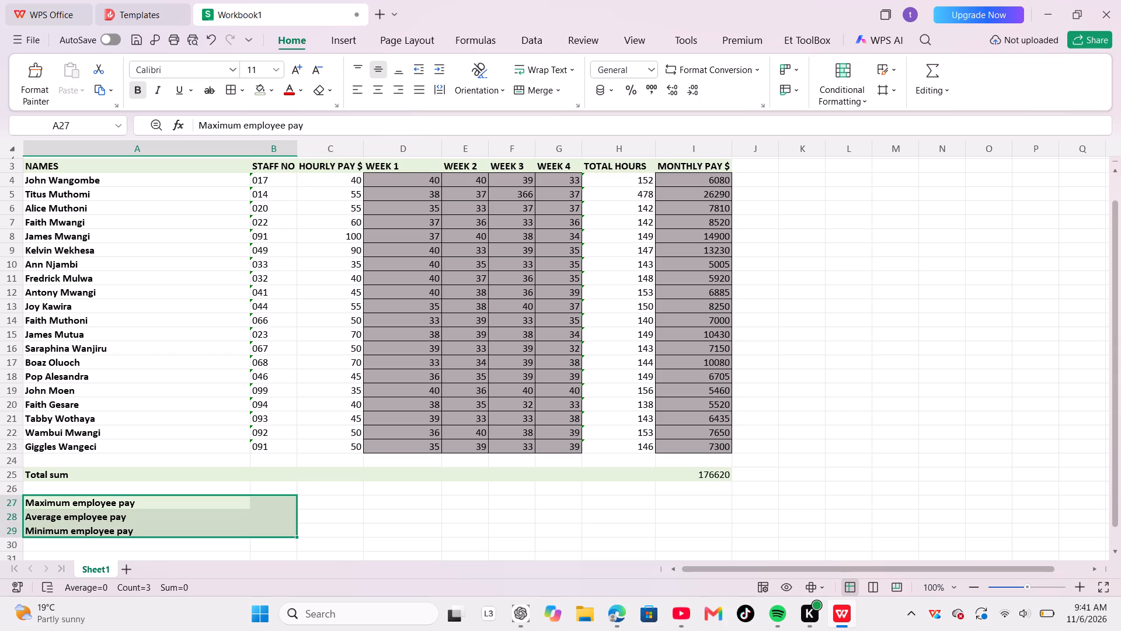
left_click(228, 96)
left_click(411, 521)
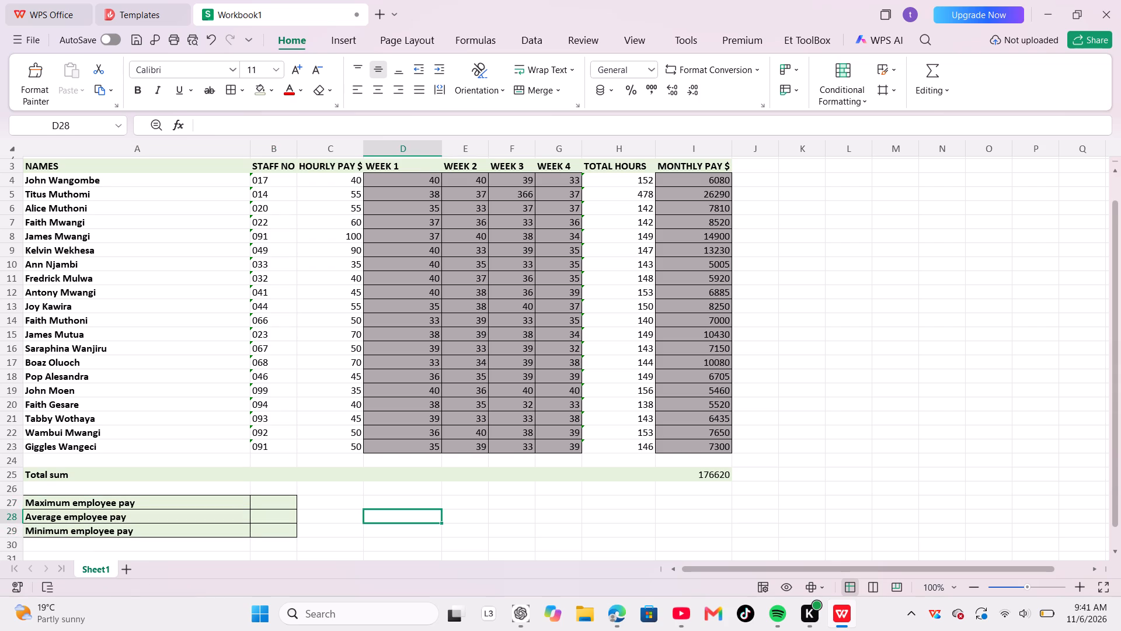
Calculate the maximum employee pay in B27 with a MAX formula over the monthly pay range I4:I23.
left_click(276, 502)
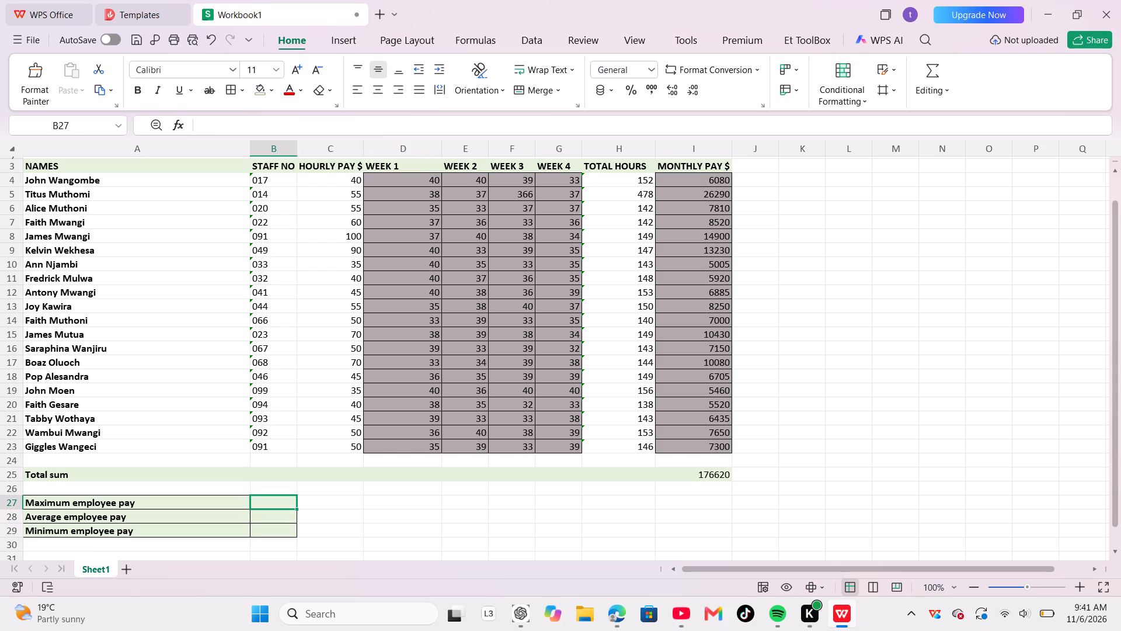
key("equal")
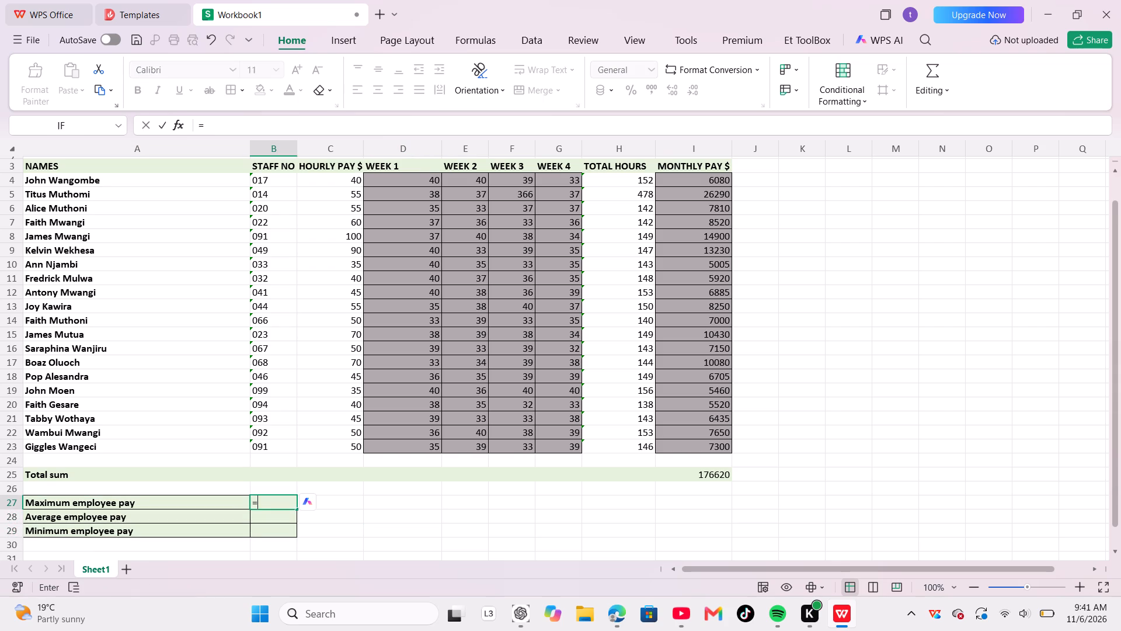
type("max")
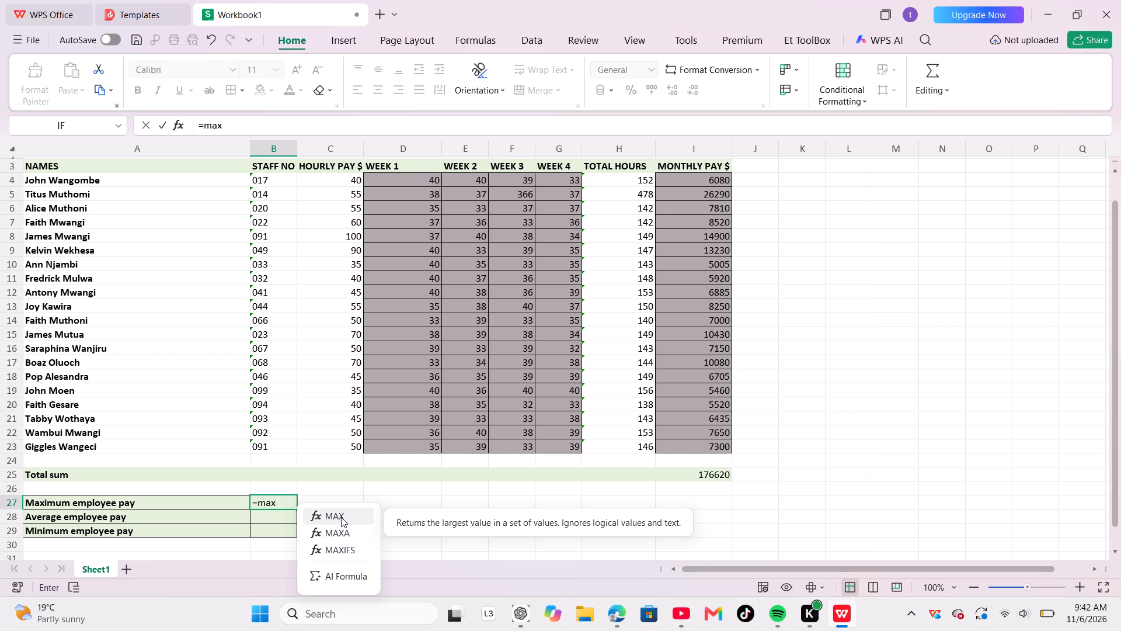
key("Return")
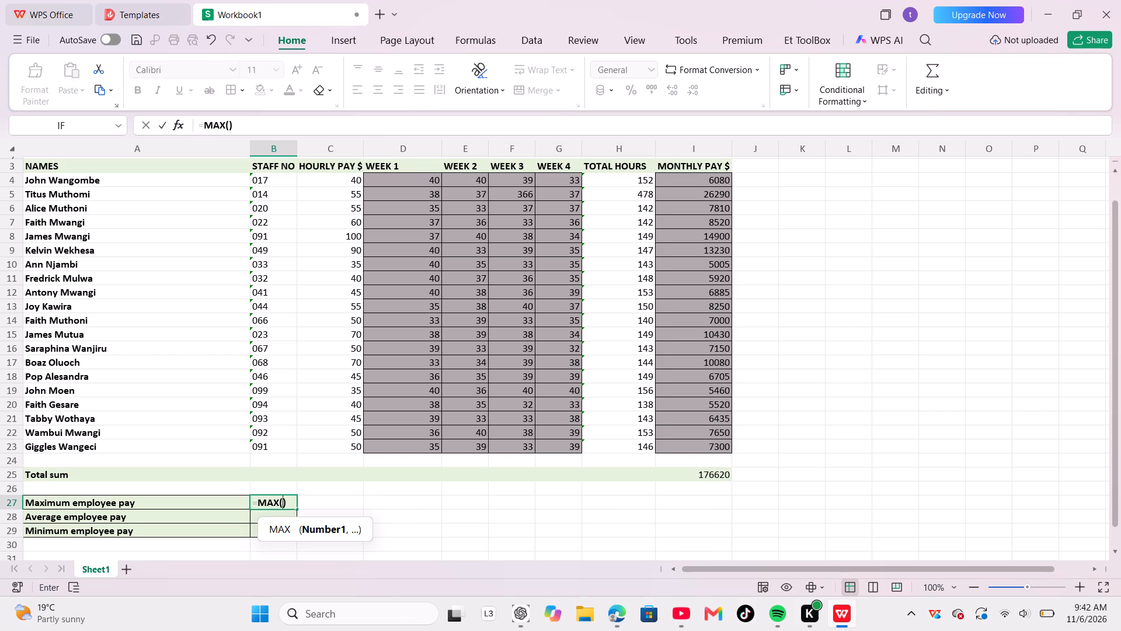
left_click_drag(681, 178, 730, 462)
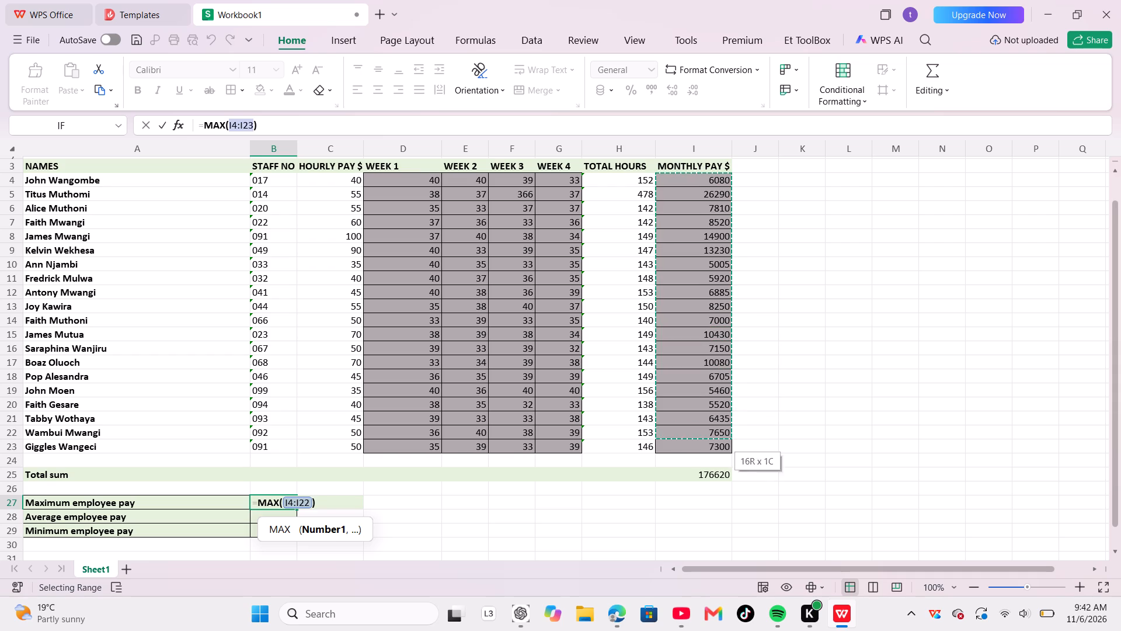
left_click_drag(730, 462, 730, 452)
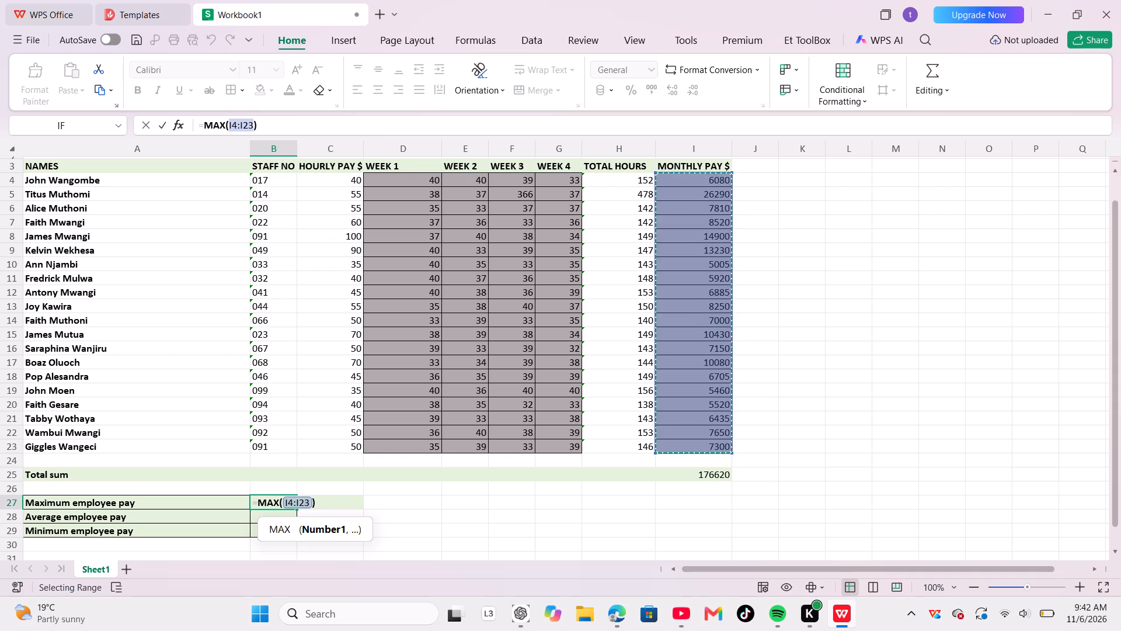
key("Return")
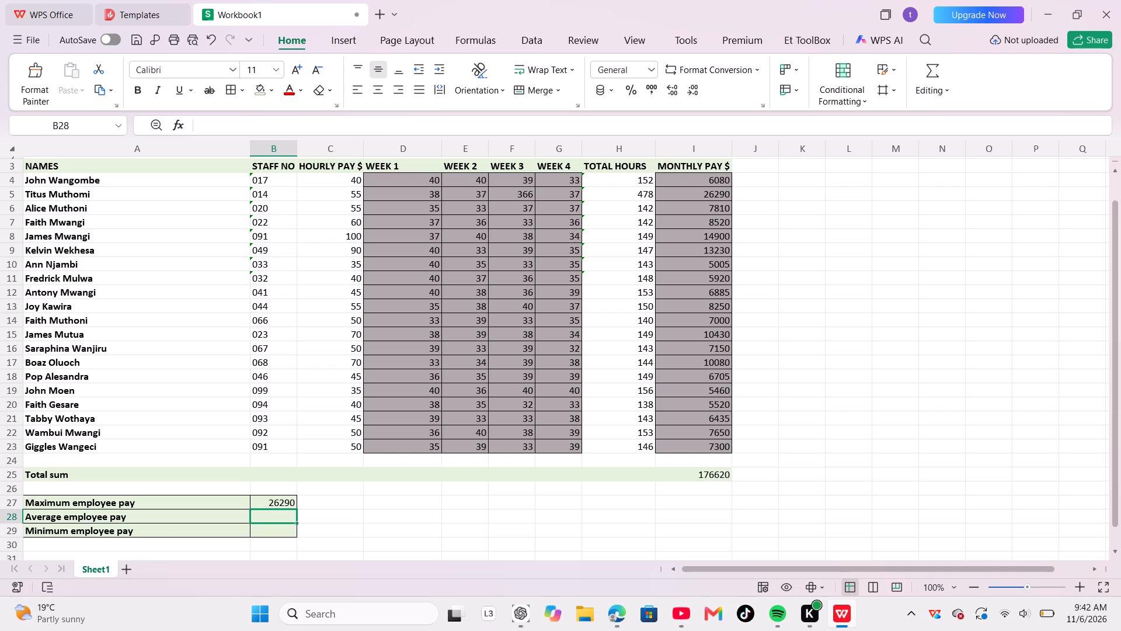
Calculate the average employee pay in B28 with an AVERAGE formula over the monthly pay range I4:I23.
key("equal")
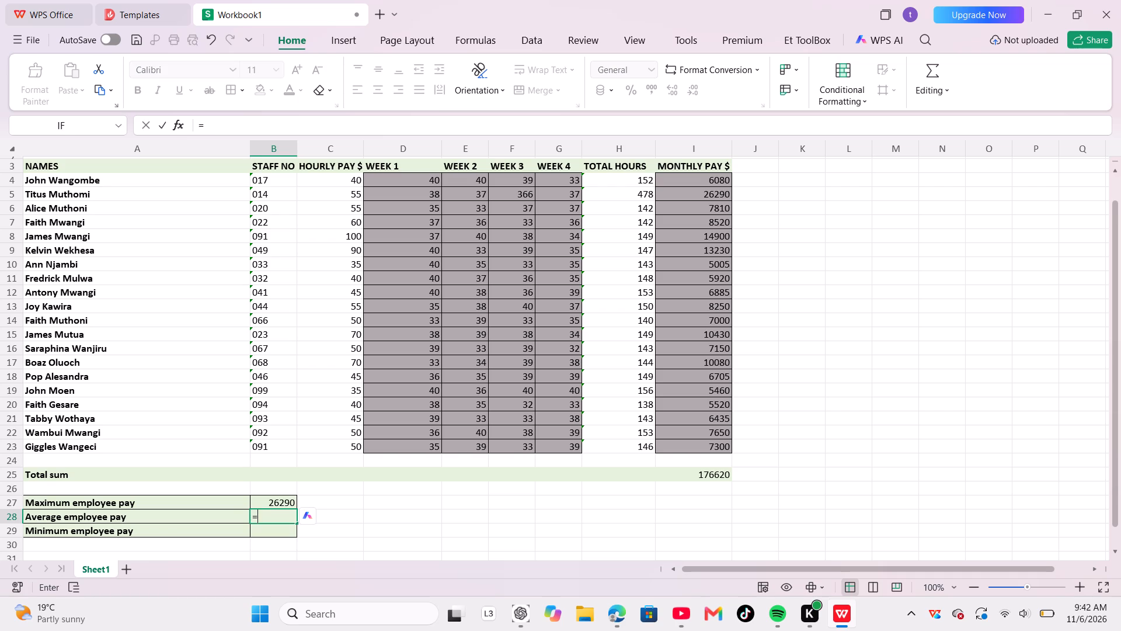
type("ave")
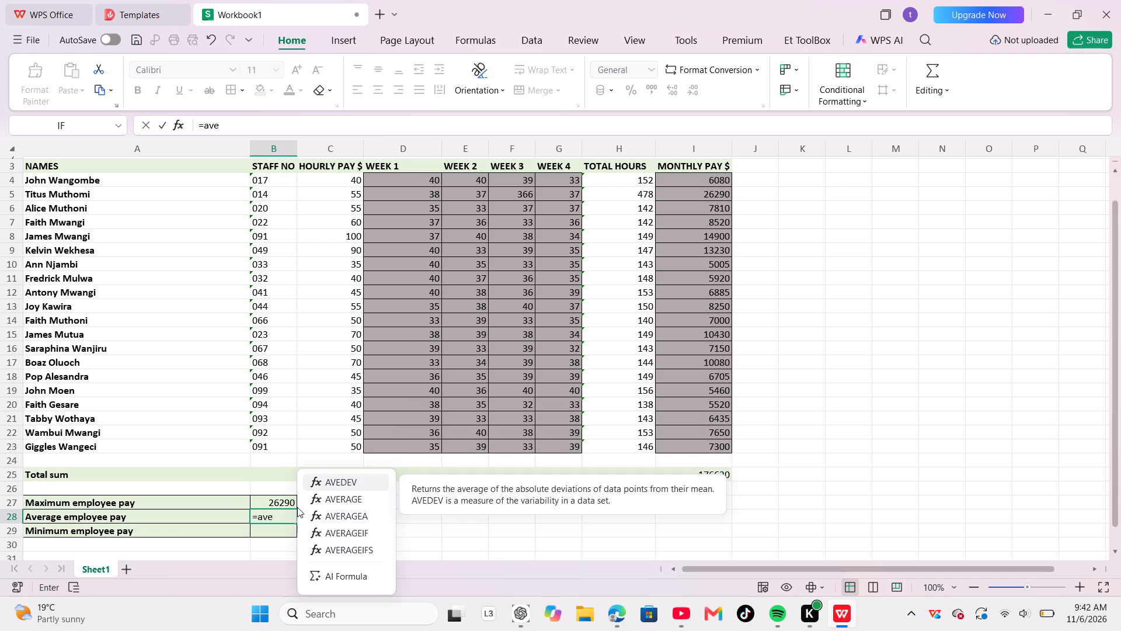
left_click(346, 501)
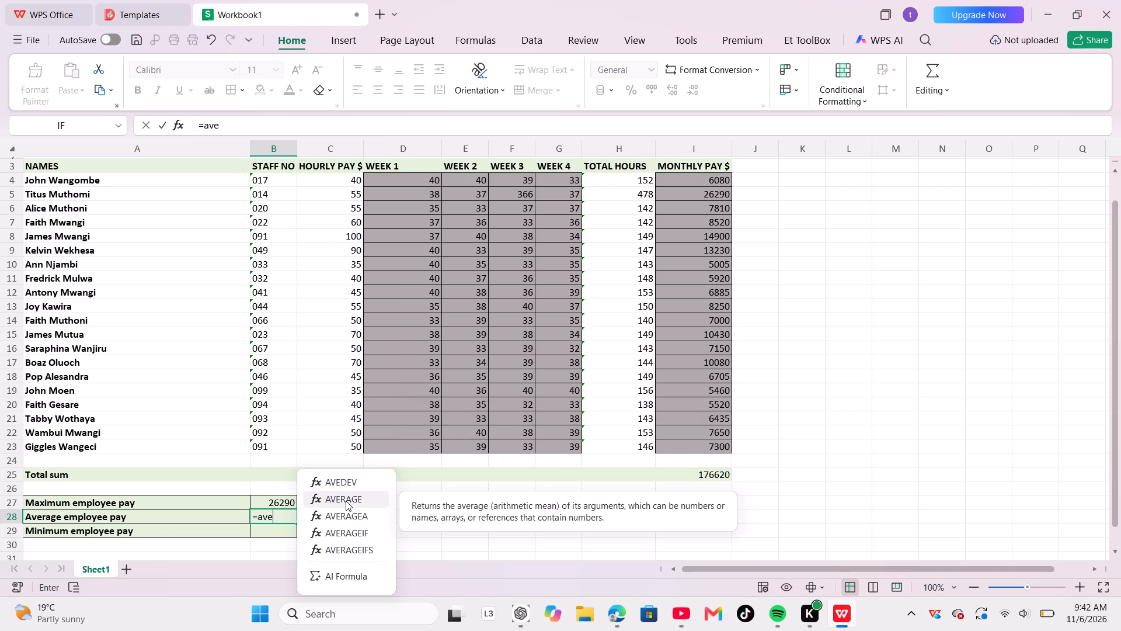
key("Return")
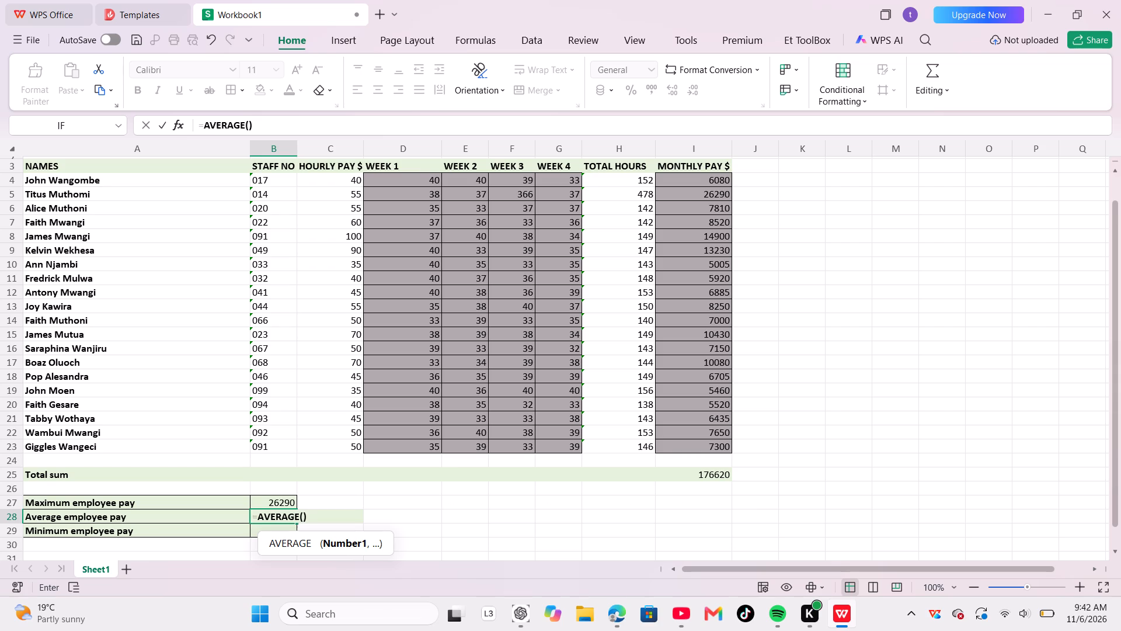
left_click_drag(686, 182, 701, 305)
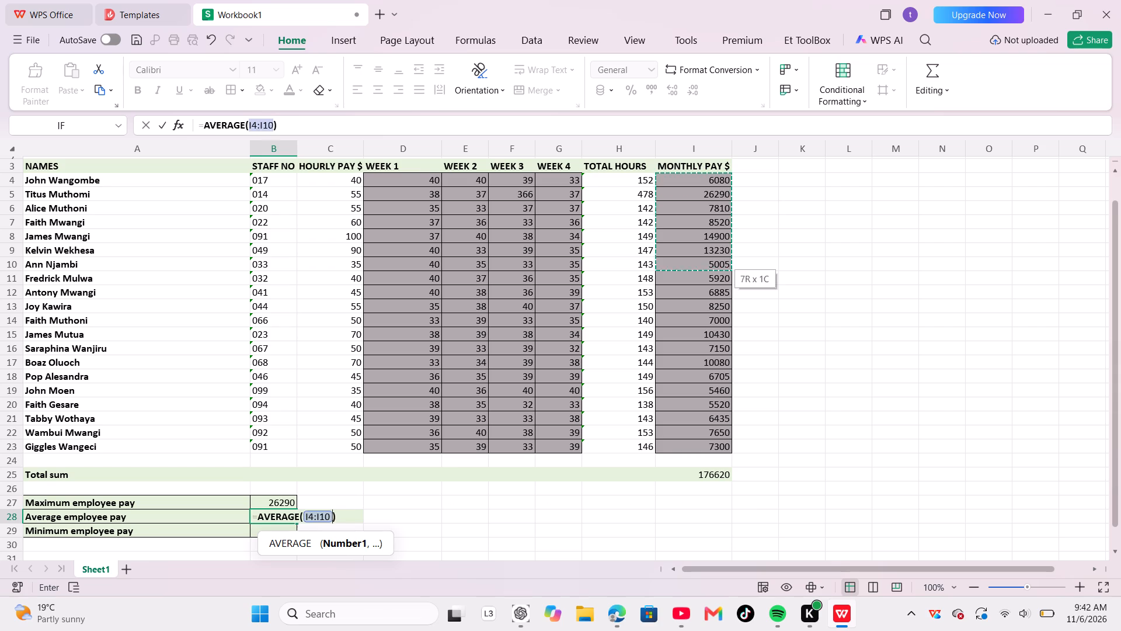
left_click_drag(701, 305, 714, 442)
key("Return")
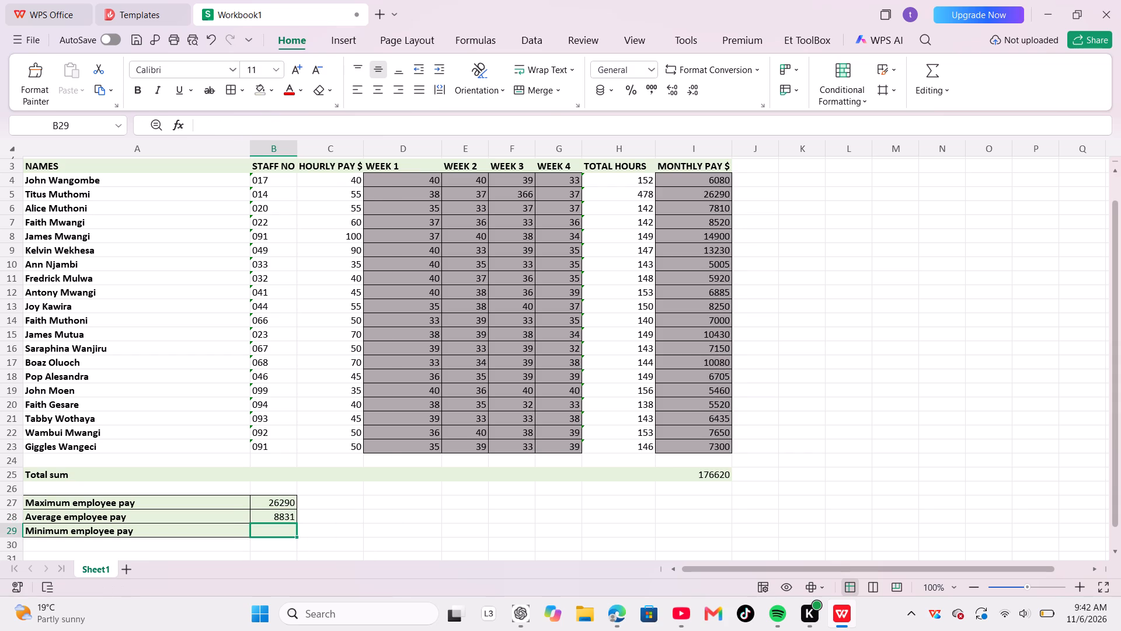
Calculate the minimum employee pay in B29 with a MIN formula over the monthly pay range I4:I23.
type("=min")
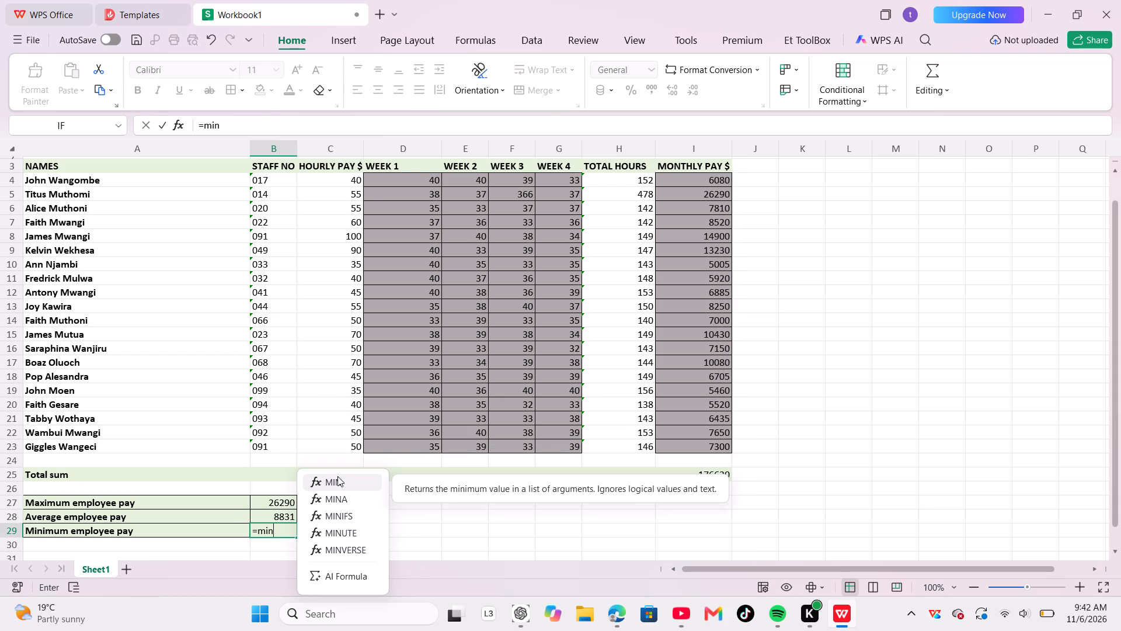
key("Return")
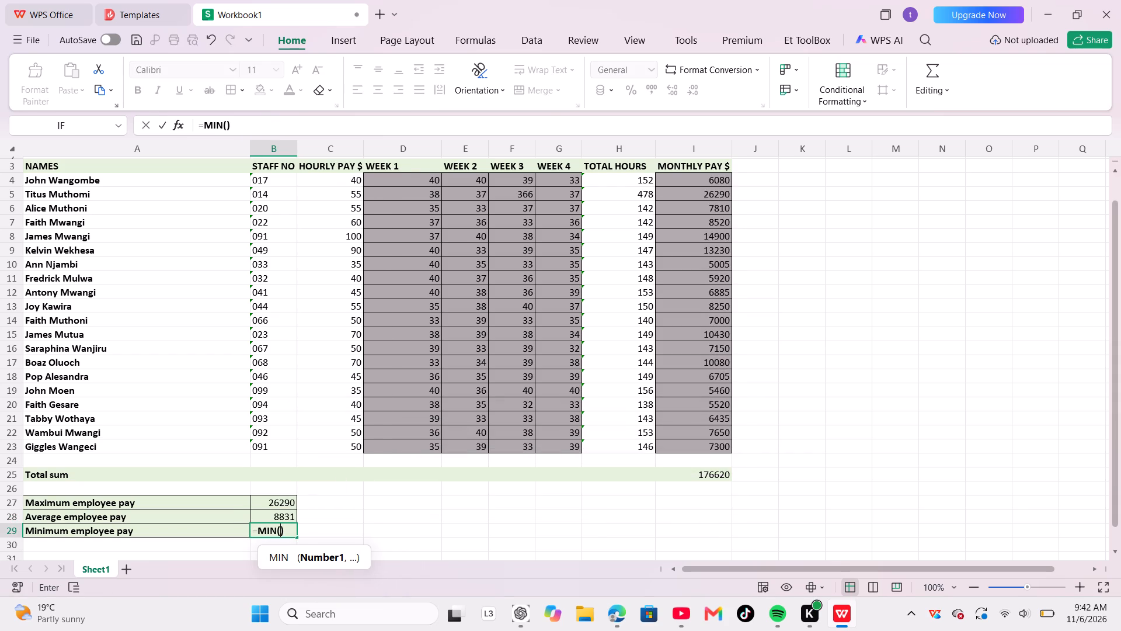
left_click_drag(680, 178, 696, 318)
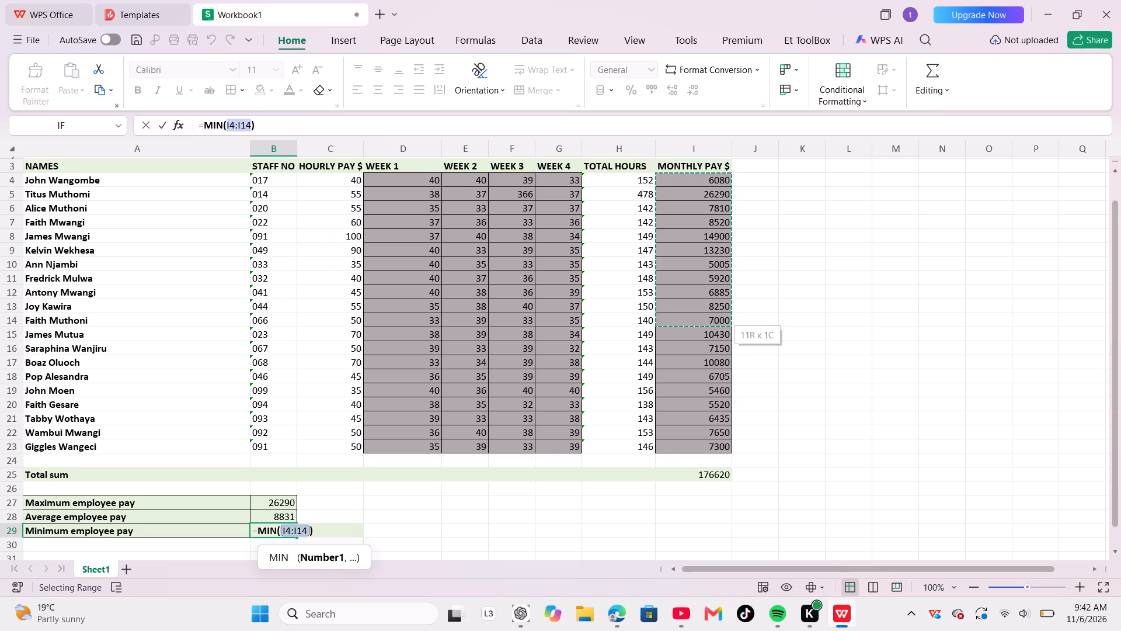
left_click_drag(696, 318, 702, 438)
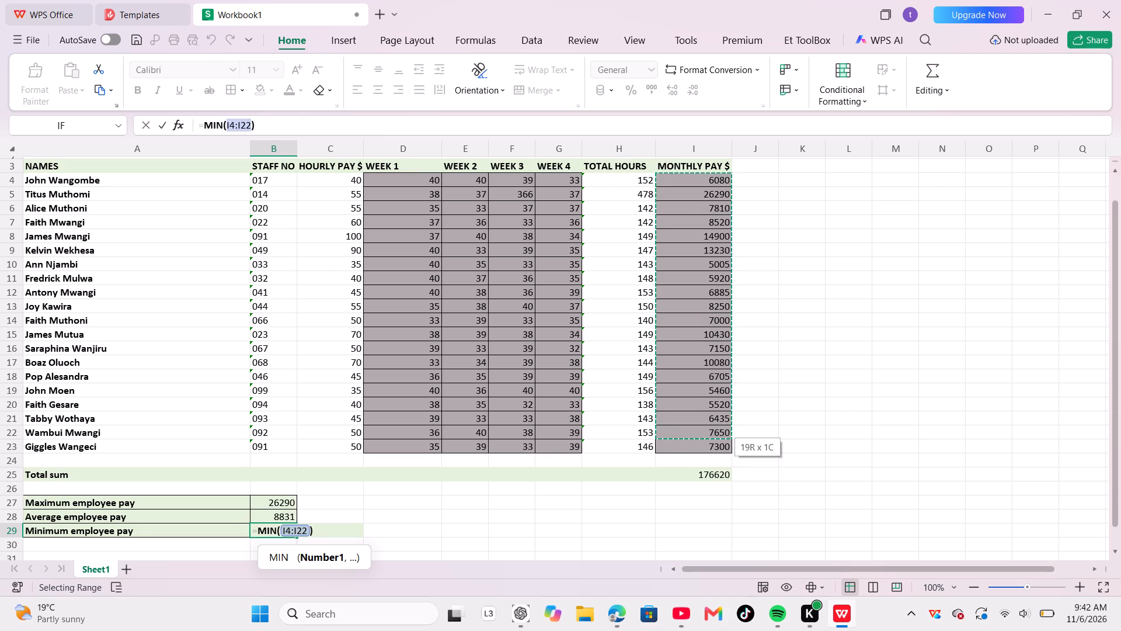
left_click_drag(702, 438, 702, 441)
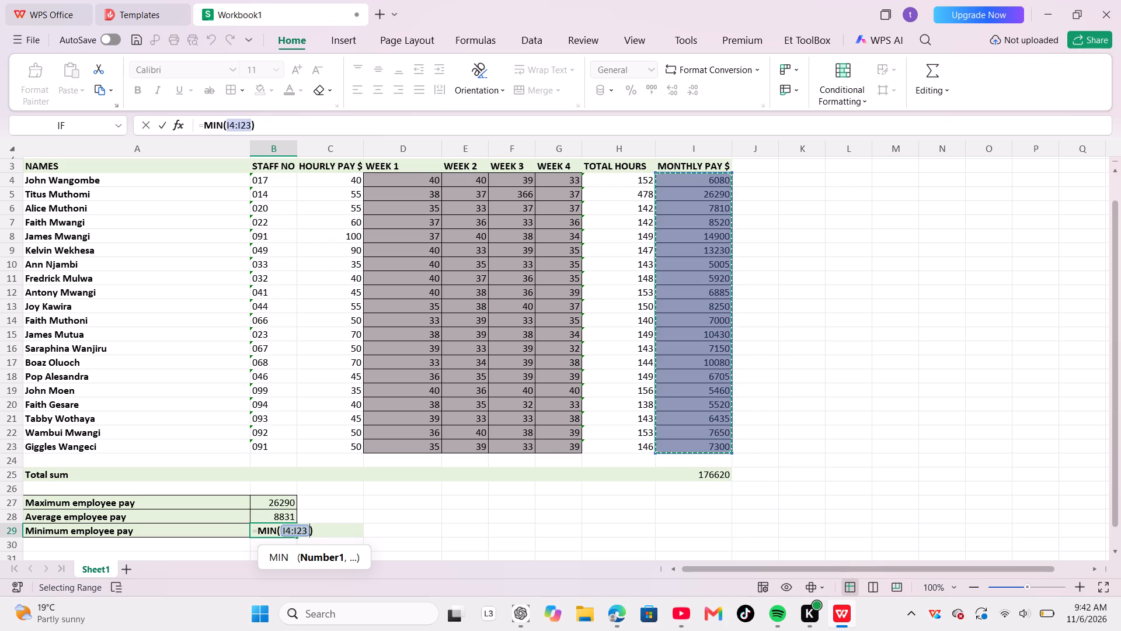
key("Return")
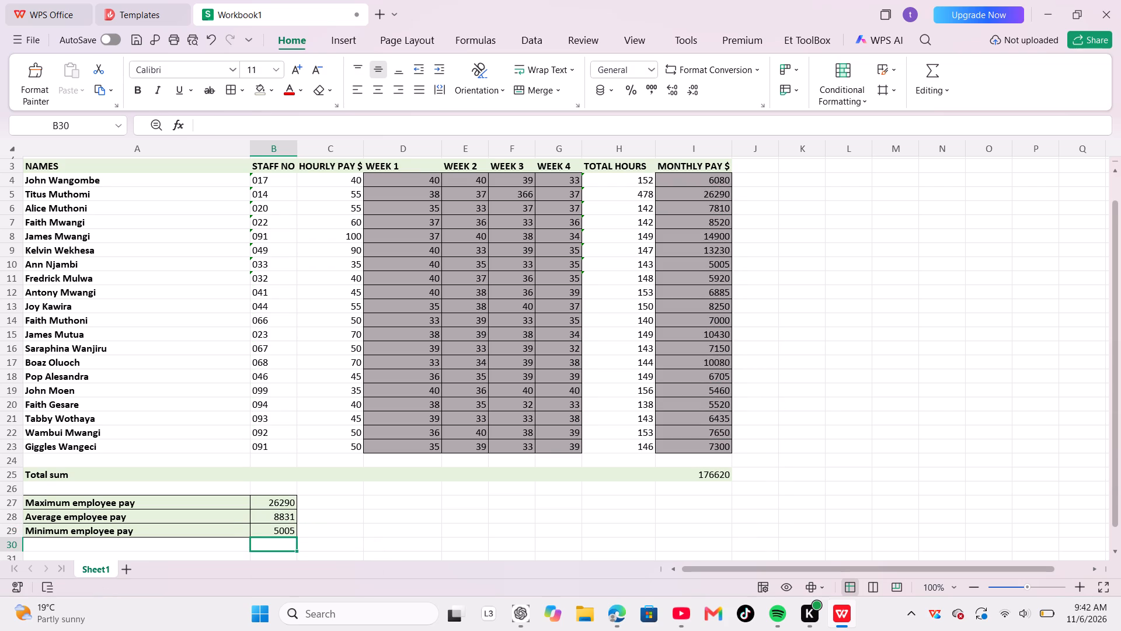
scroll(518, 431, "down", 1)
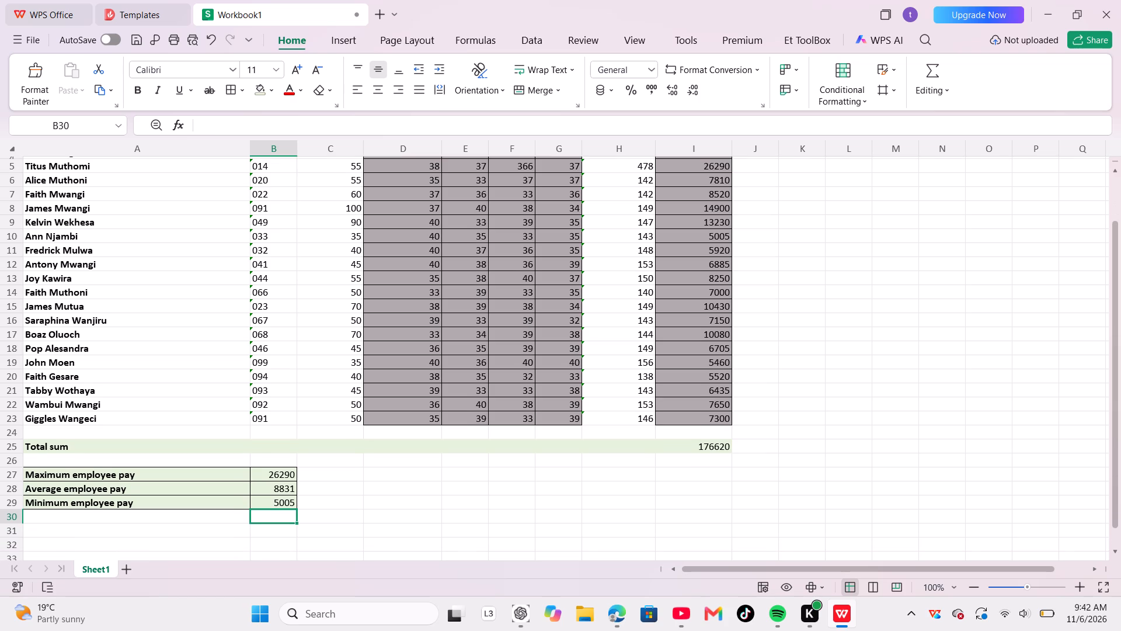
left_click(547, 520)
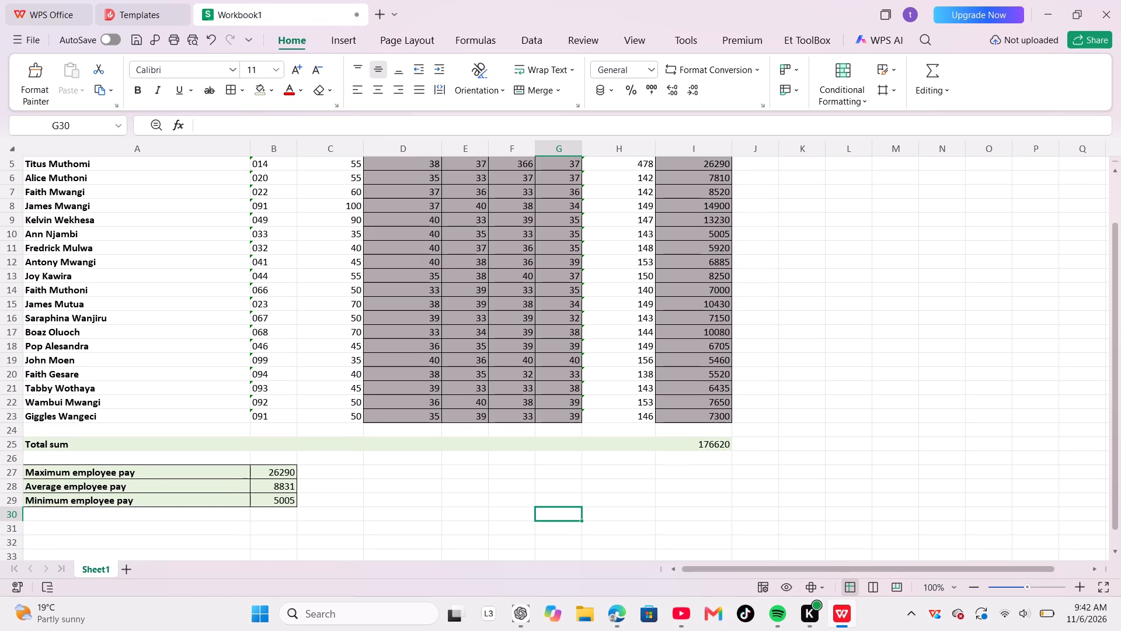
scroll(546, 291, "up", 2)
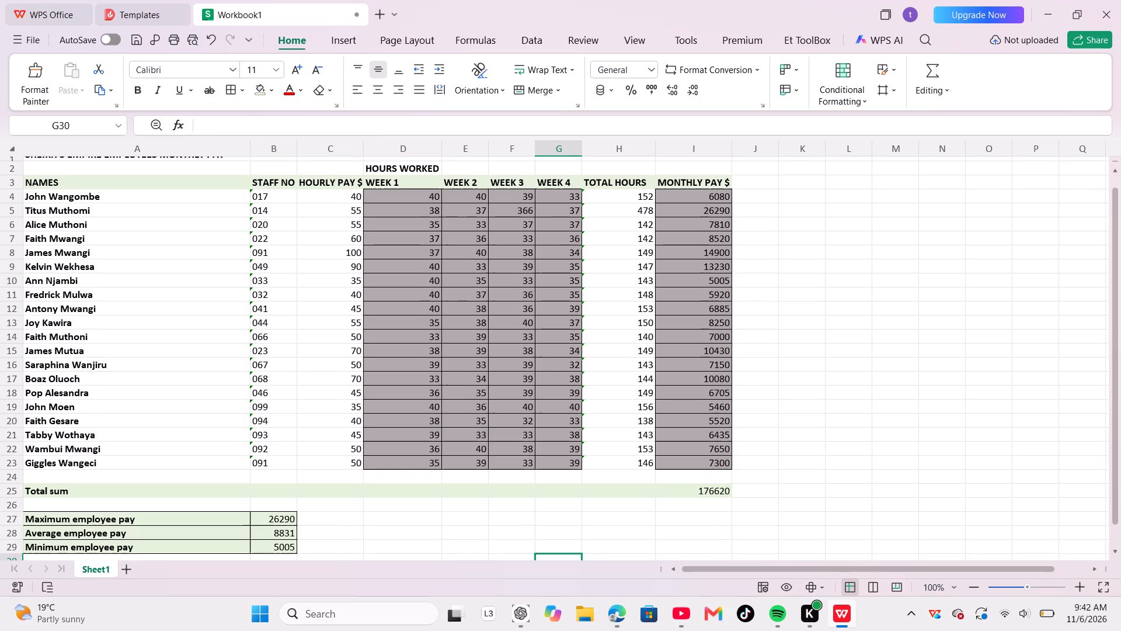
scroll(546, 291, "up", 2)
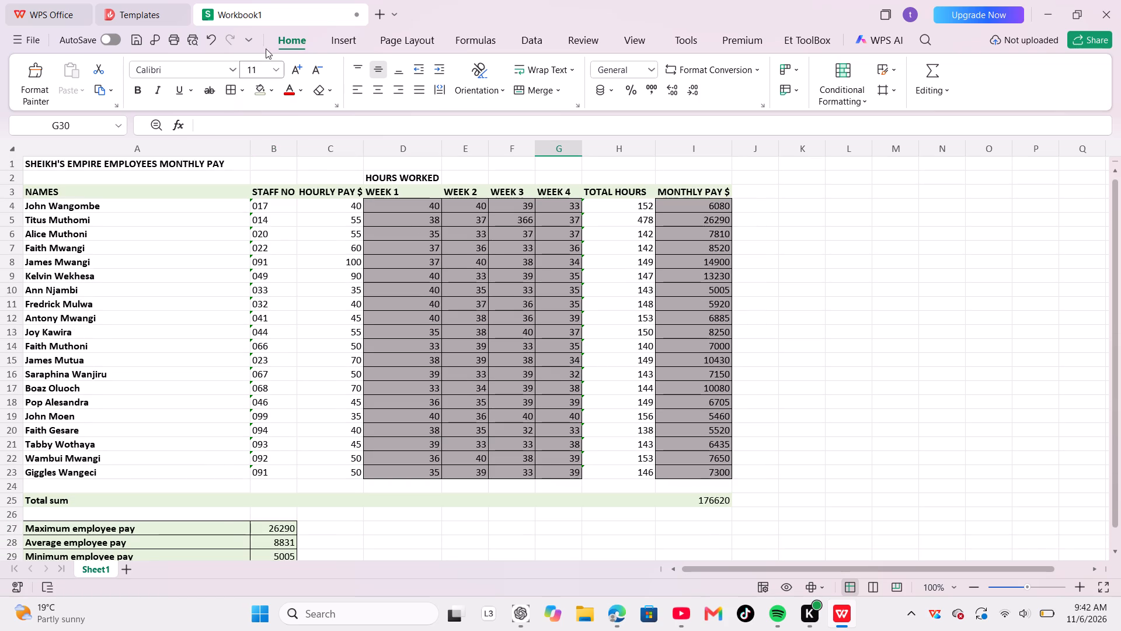
Turn on AutoSave by uploading Workbook1 to My Cloud, replacing the existing file of the same name.
left_click(119, 41)
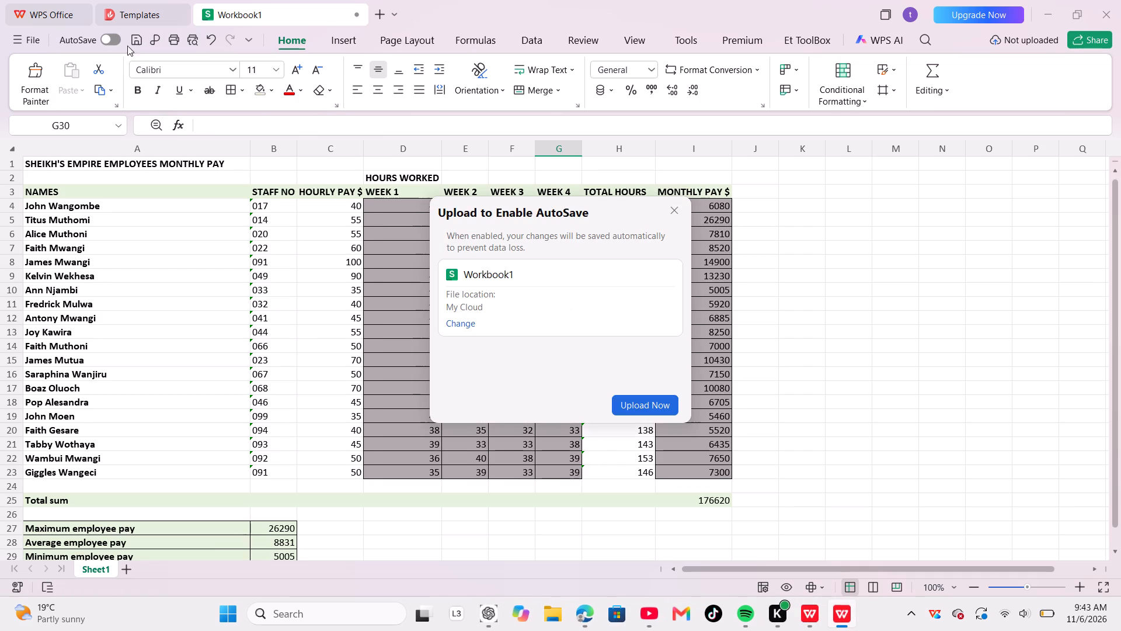
left_click(667, 408)
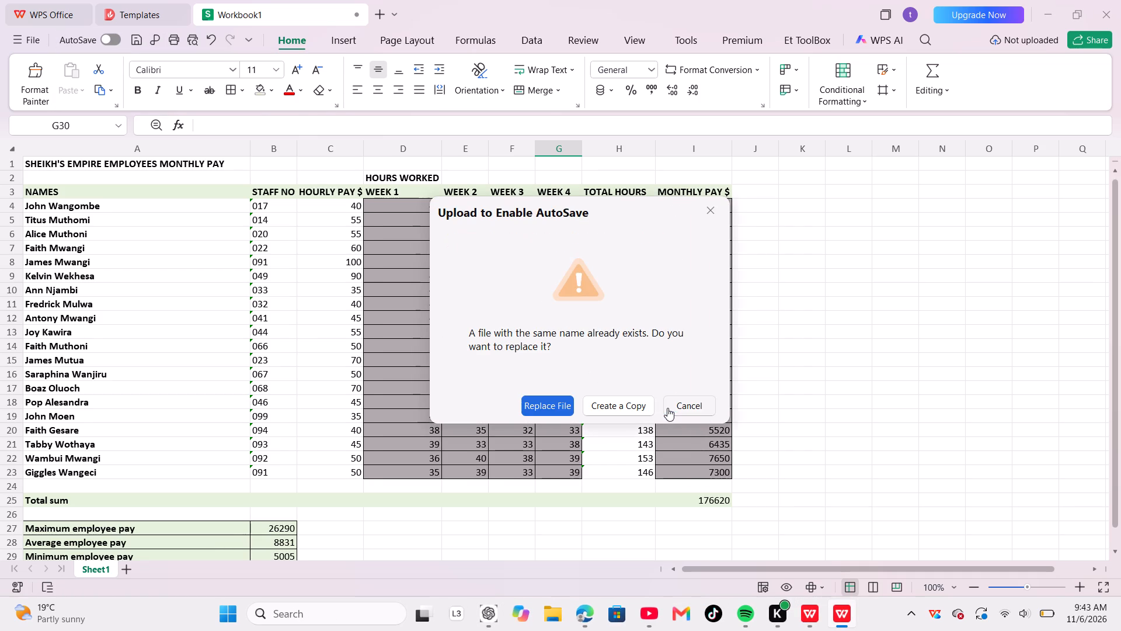
left_click(562, 410)
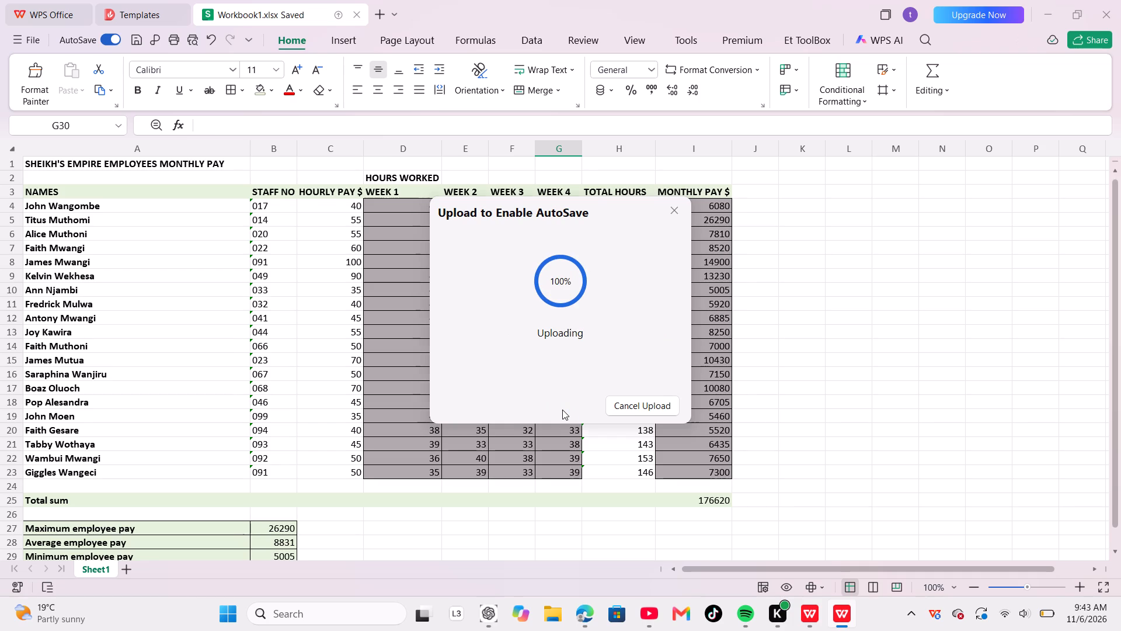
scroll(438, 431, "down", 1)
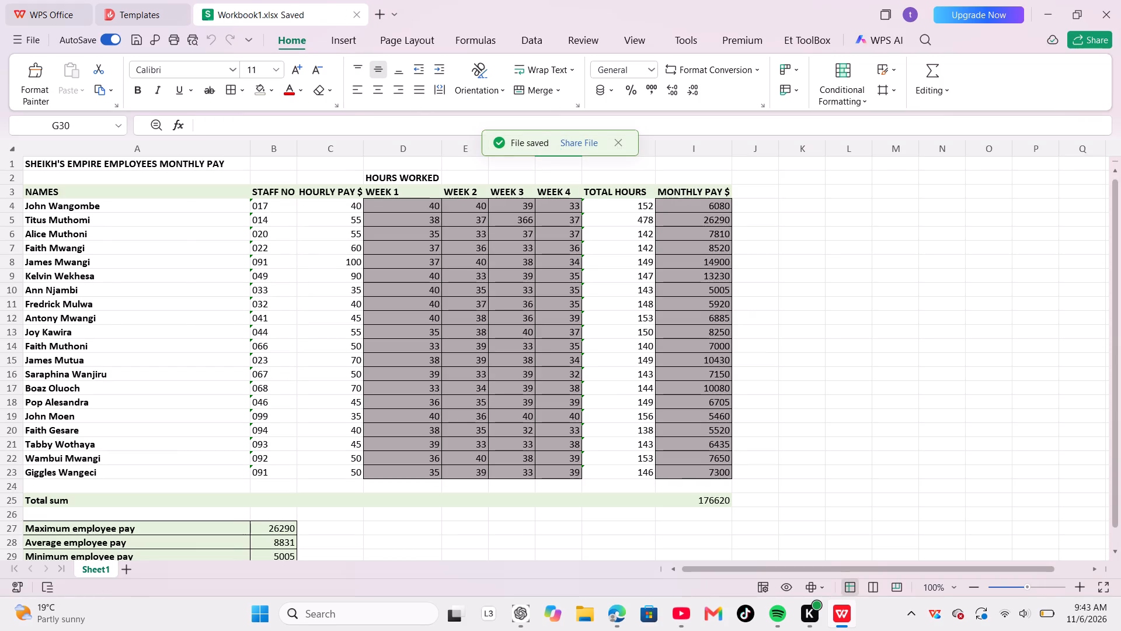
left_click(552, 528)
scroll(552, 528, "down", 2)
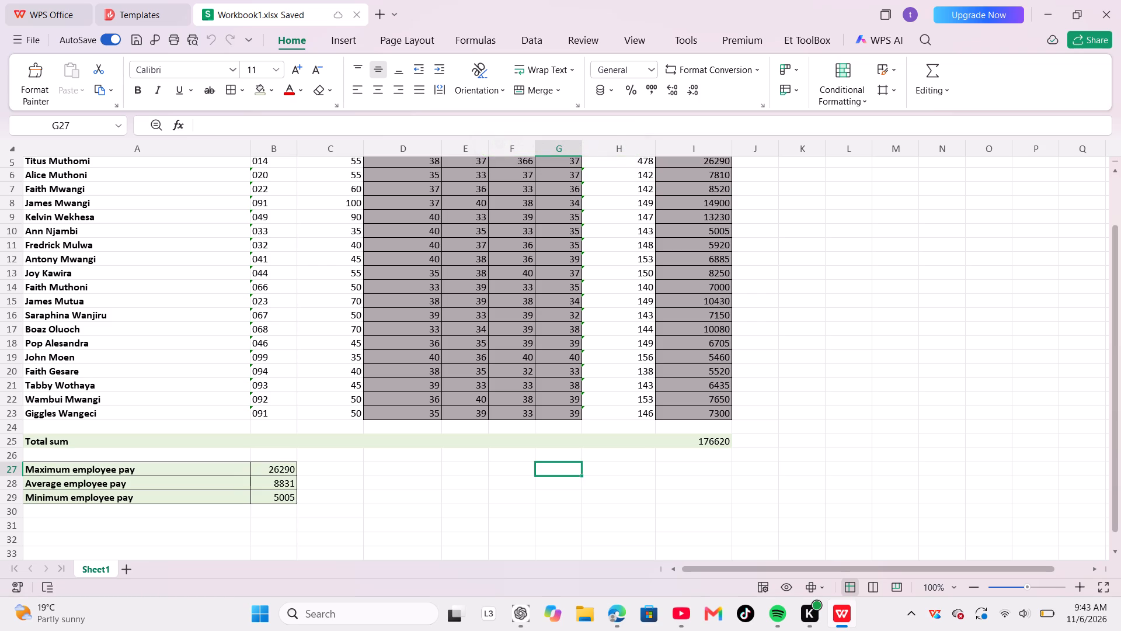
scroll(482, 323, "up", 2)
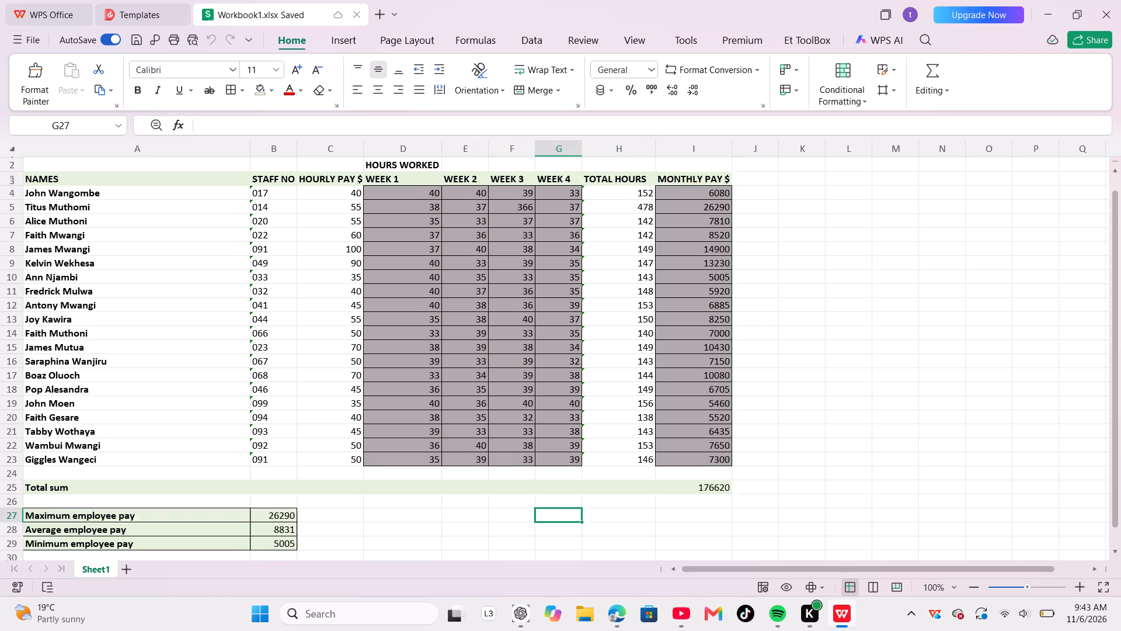